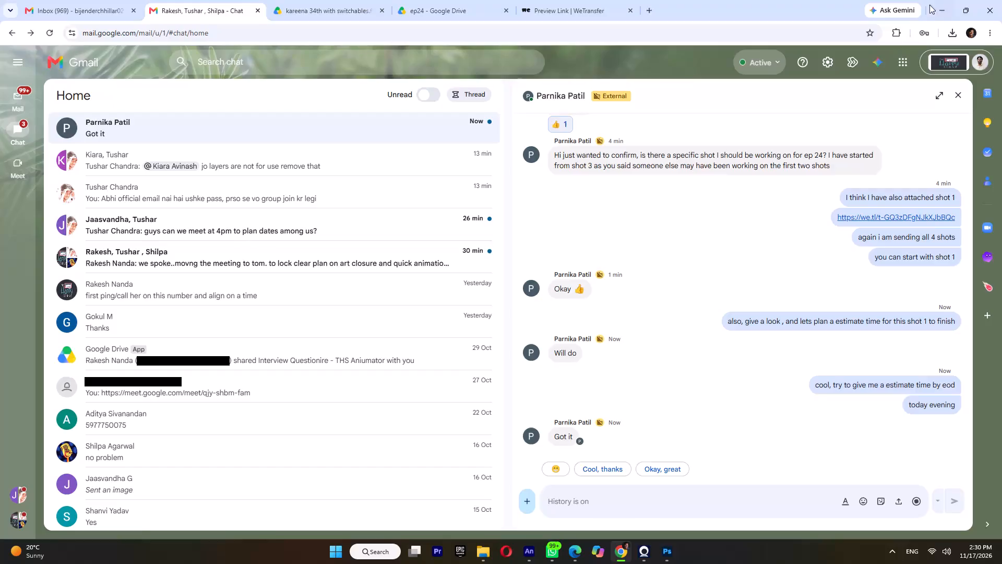
# Switch to Animate and look through the frames inside the eyes symbol of the woman's head.
pyautogui.click(934, 5)
pyautogui.click(364, 183)
pyautogui.click(327, 152)
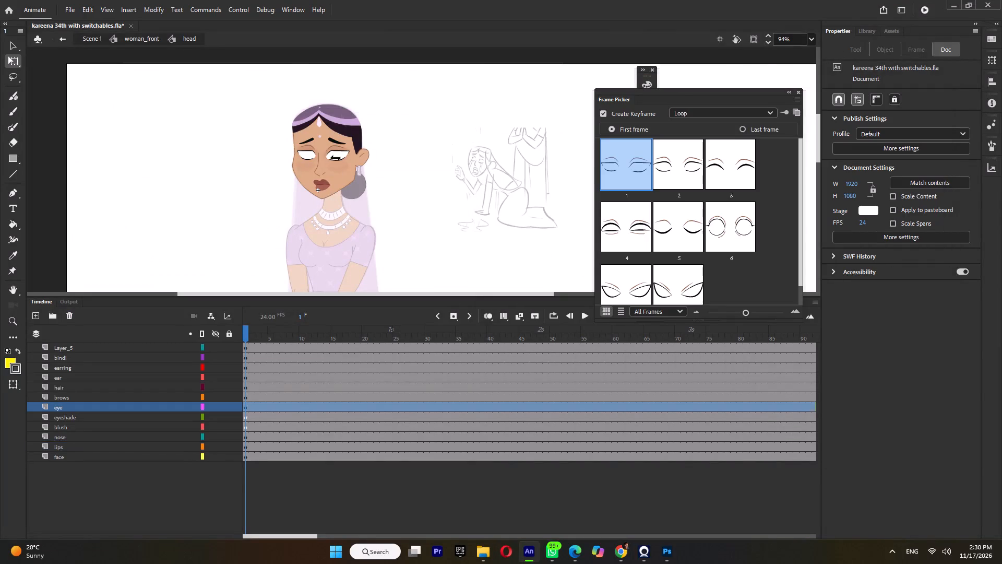
pyautogui.keyDown('ctrl'); pyautogui.scroll(4, 336, 158); pyautogui.keyUp('ctrl')
pyautogui.doubleClick(336, 155)
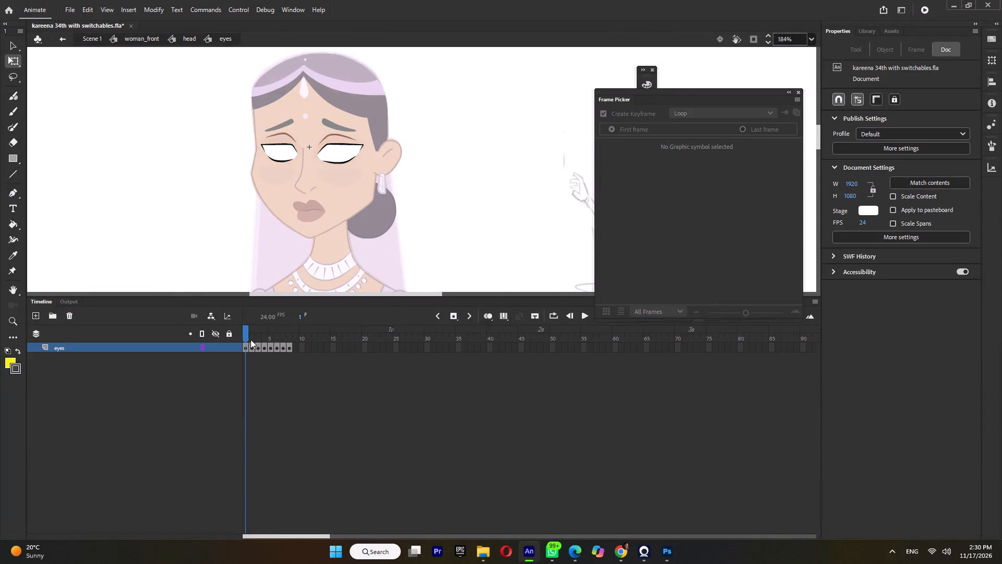
pyautogui.moveTo(249, 334); pyautogui.dragTo(289, 344)
pyautogui.doubleClick(184, 205)
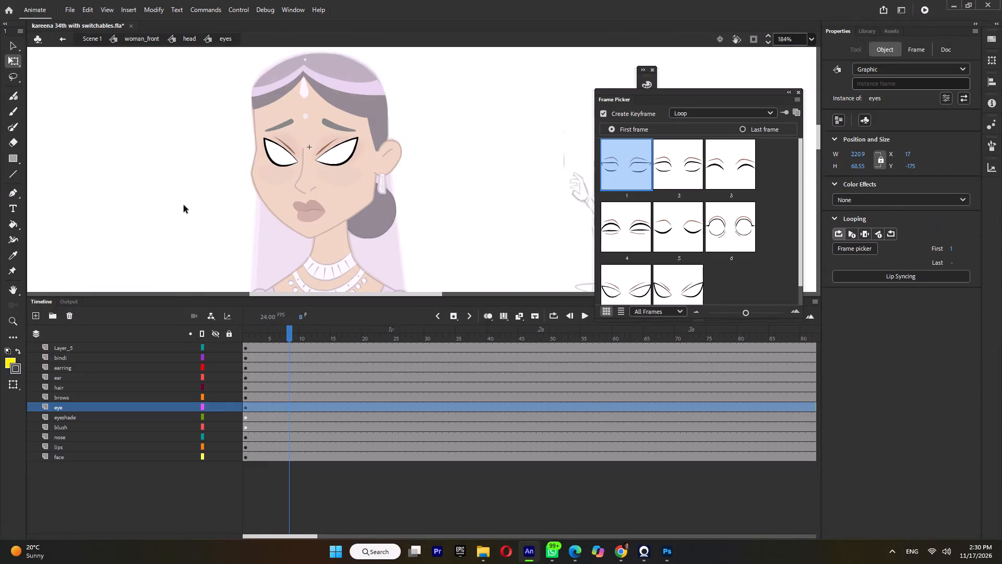
# Examine the head's layers by toggling eye, eyeshade and blush visibility and selecting the other facial layers to check their artwork.
pyautogui.click(217, 405)
pyautogui.click(215, 405)
pyautogui.click(213, 418)
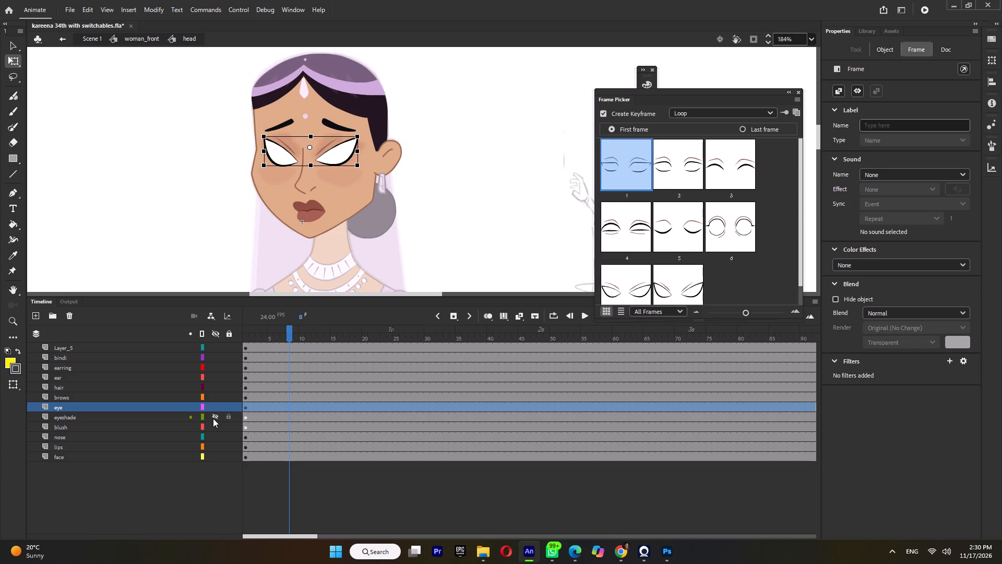
pyautogui.click(214, 417)
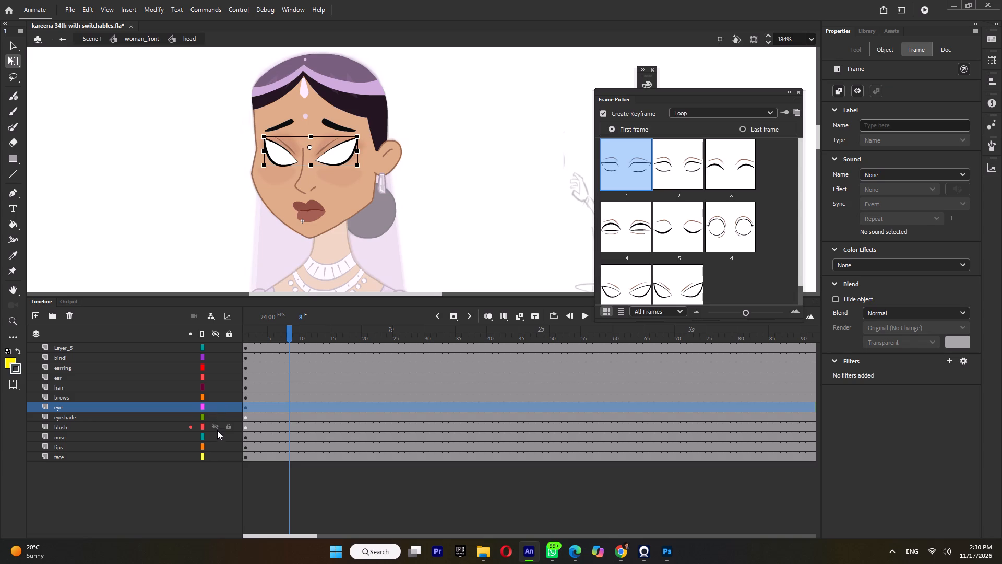
pyautogui.click(216, 426)
pyautogui.click(215, 426)
pyautogui.click(74, 427)
pyautogui.click(71, 437)
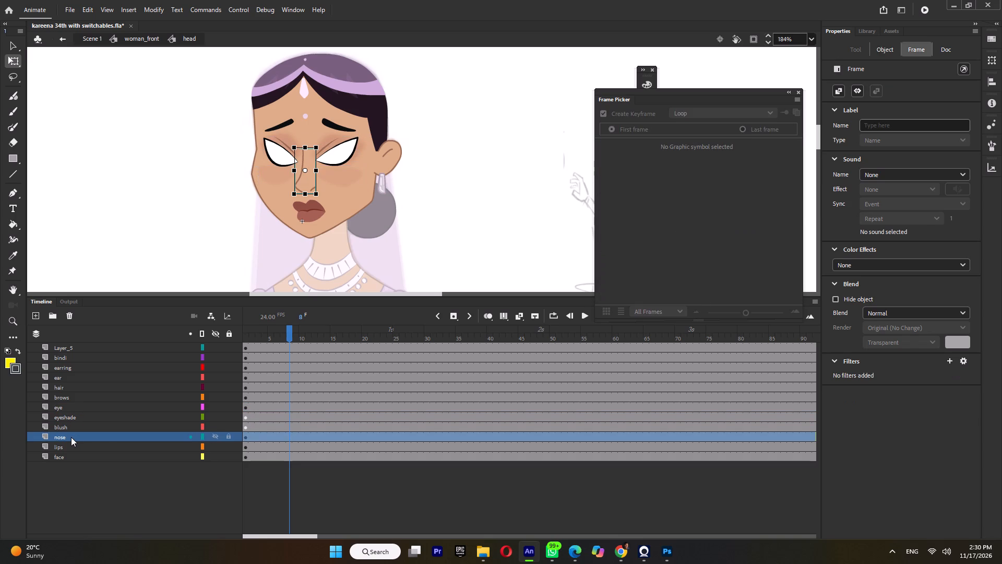
pyautogui.click(58, 447)
pyautogui.click(58, 459)
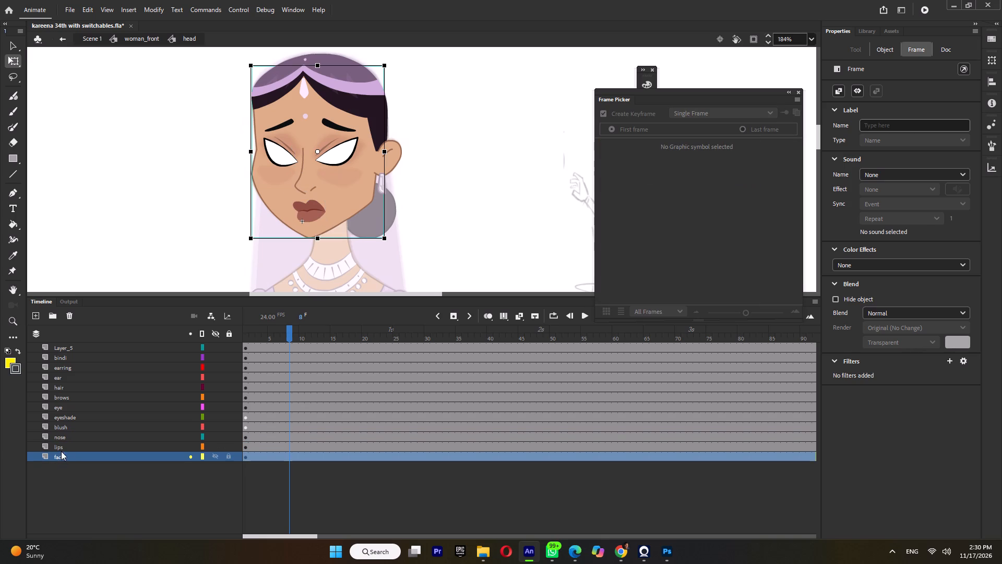
pyautogui.click(61, 395)
pyautogui.click(62, 385)
pyautogui.click(64, 378)
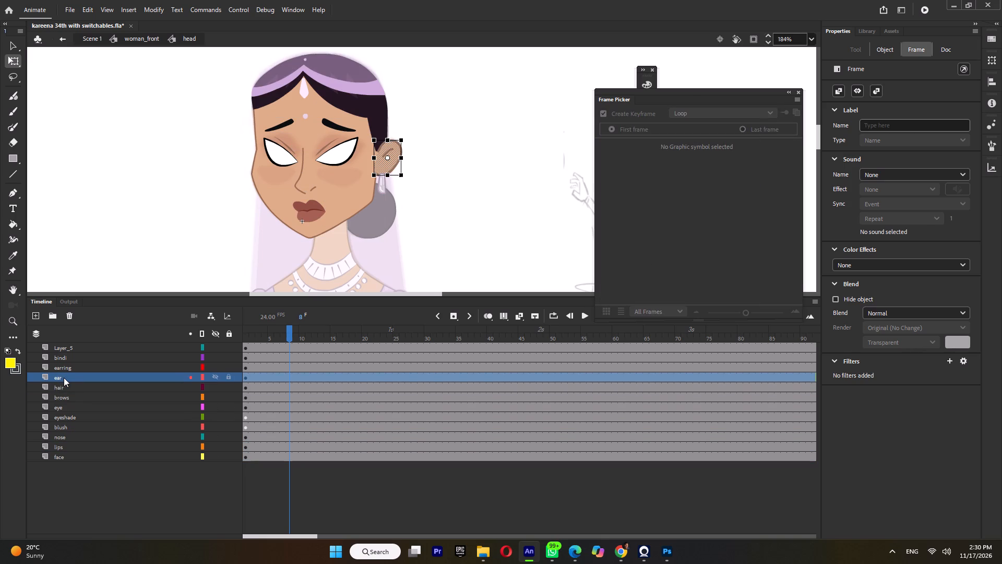
# Group the artwork on the hair, ear and earring layers, each layer separately.
pyautogui.click(55, 386)
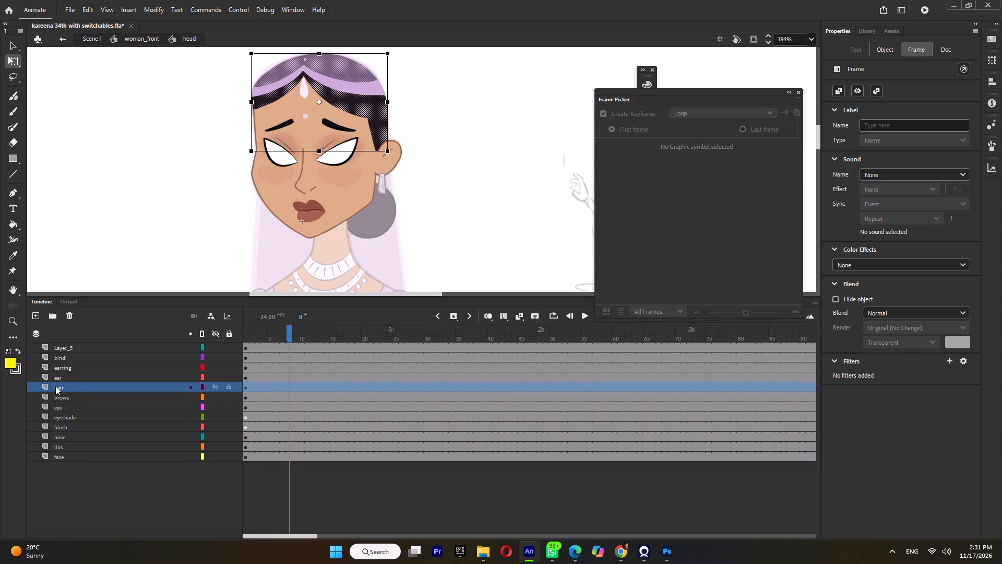
pyautogui.hotkey('ctrl', 'g')
pyautogui.click(69, 380)
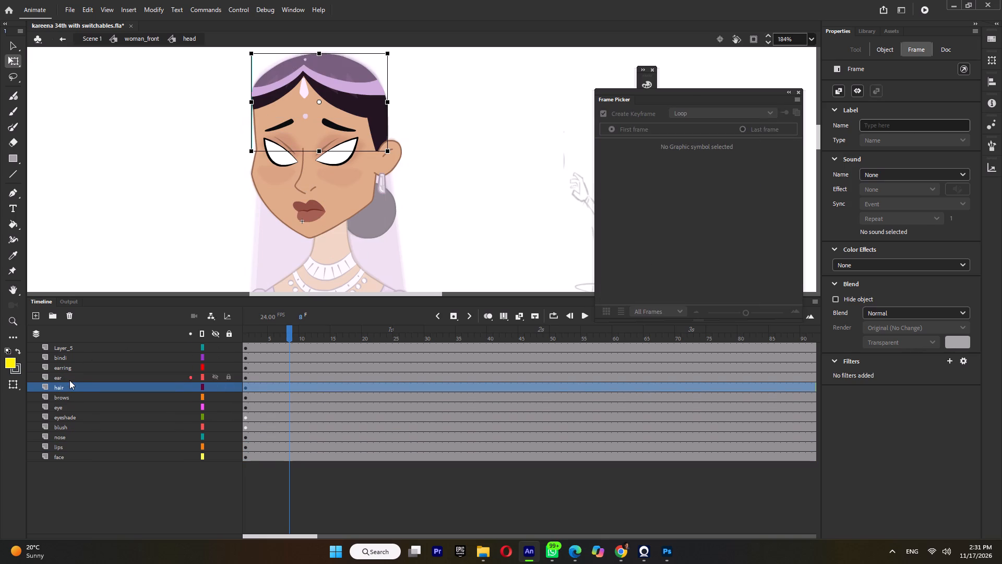
pyautogui.hotkey('ctrl', 'g')
pyautogui.click(68, 365)
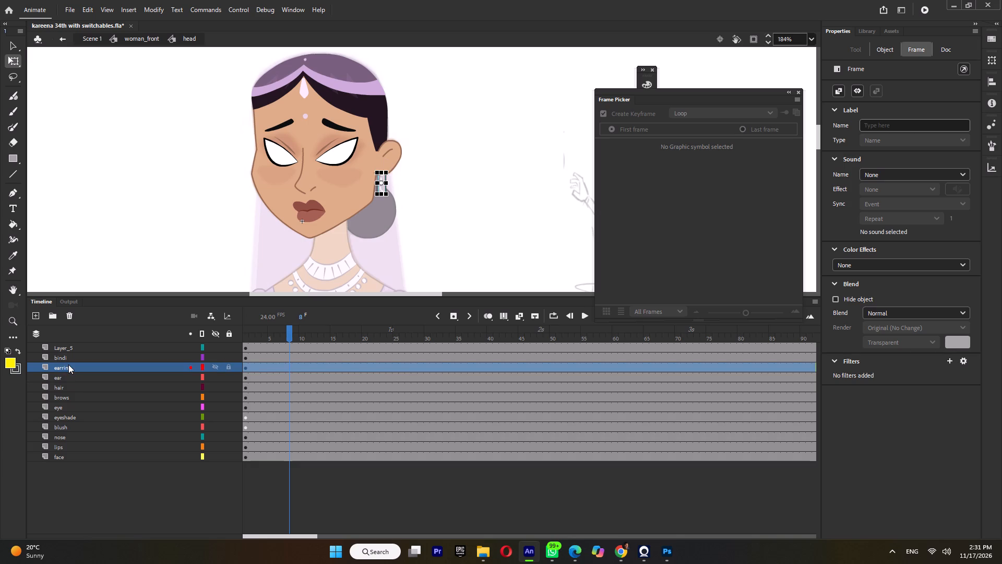
pyautogui.hotkey('ctrl', 'g')
# Check the artwork on the bindi and Layer_5 layers, and save the document.
pyautogui.click(68, 355)
pyautogui.click(70, 351)
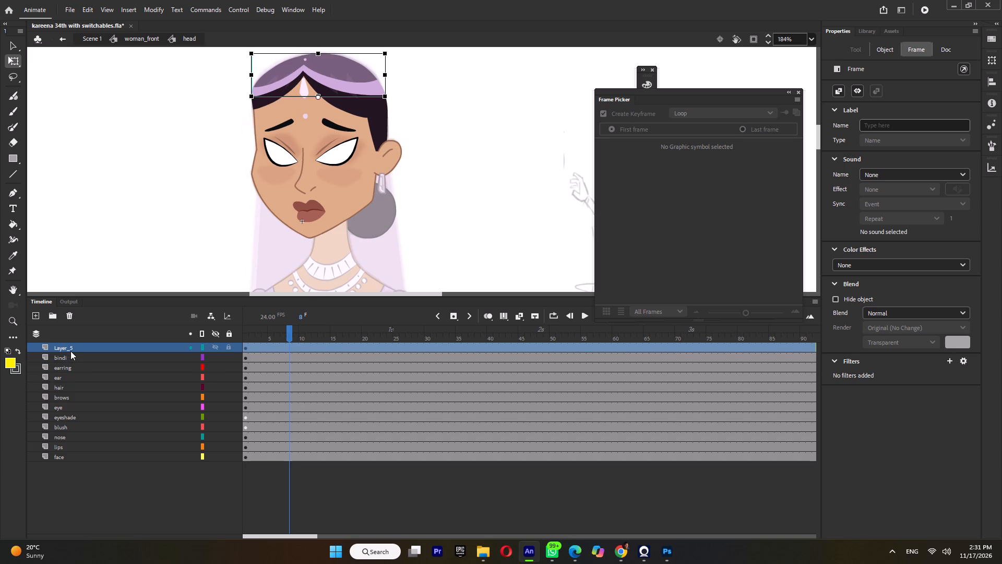
pyautogui.hotkey('ctrl', 's')
# Open pankaj-3-4th-pose.fla from the MPKD folder inside thehappyslate on the C: drive.
pyautogui.click(484, 554)
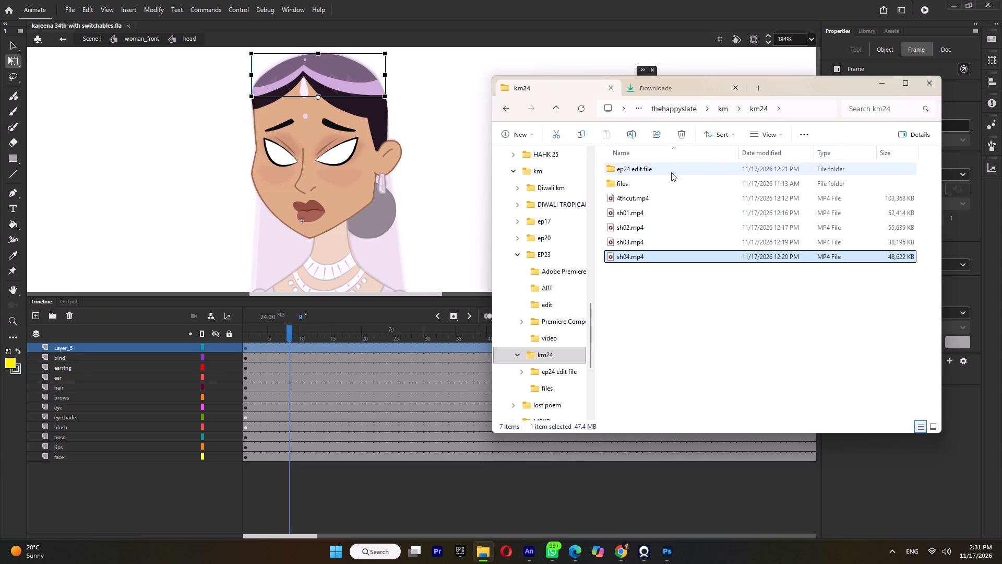
pyautogui.click(673, 112)
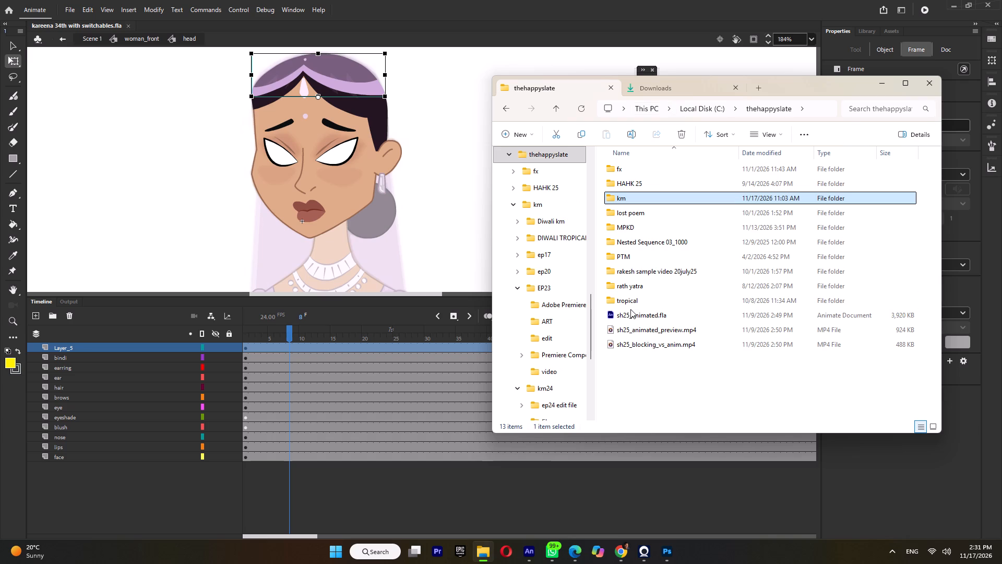
pyautogui.click(712, 108)
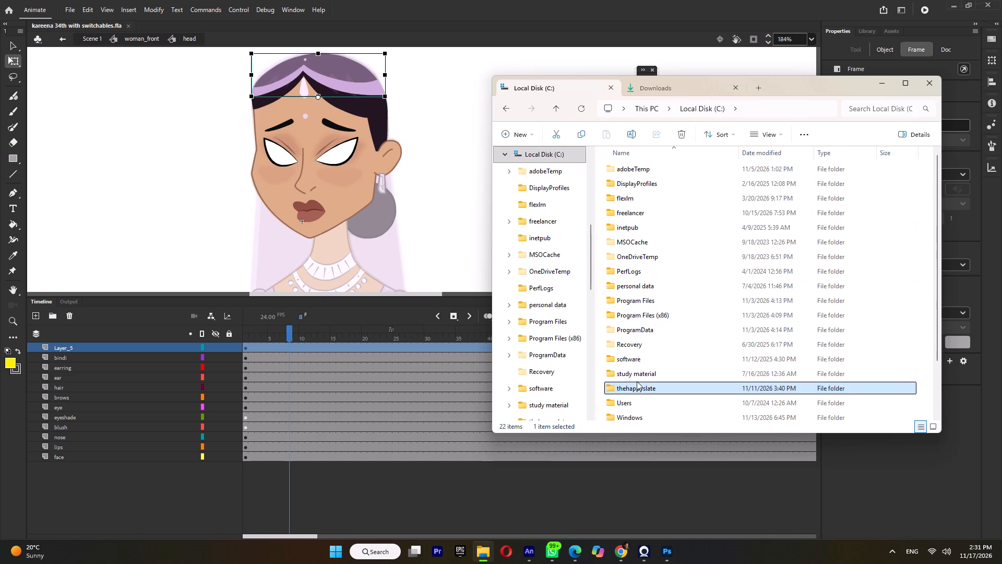
pyautogui.doubleClick(639, 391)
pyautogui.doubleClick(645, 224)
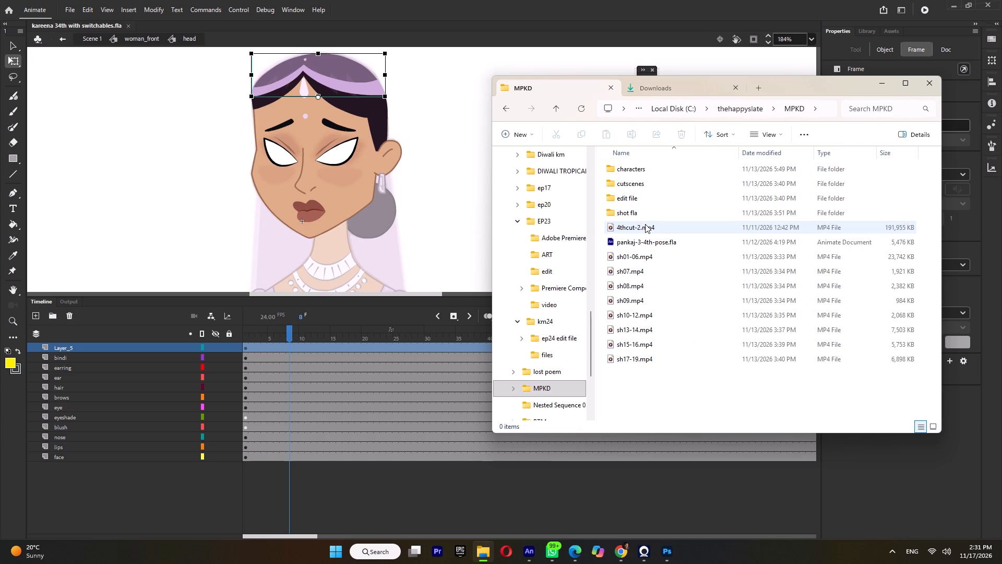
pyautogui.doubleClick(644, 242)
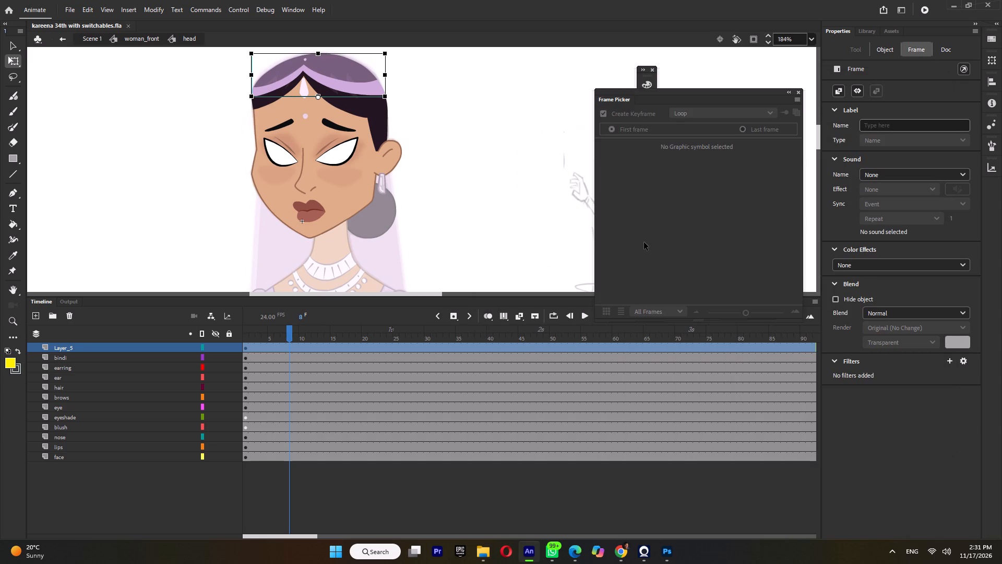
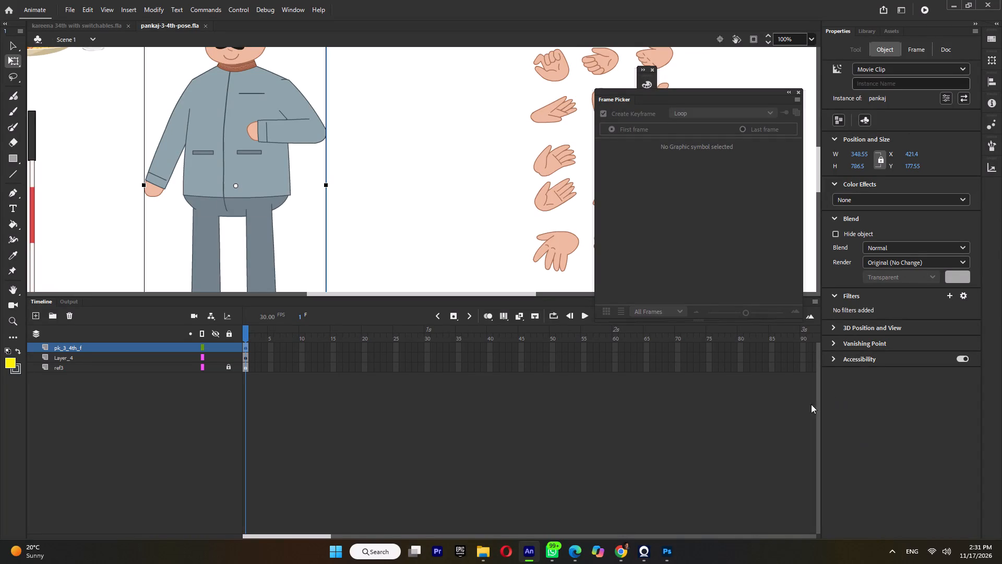
# Enter the pankaj character's nested head symbols down to the eye symbol, Symbol 2, and examine its layers.
pyautogui.keyDown('ctrl'); pyautogui.scroll(-4, 390, 197); pyautogui.keyUp('ctrl')
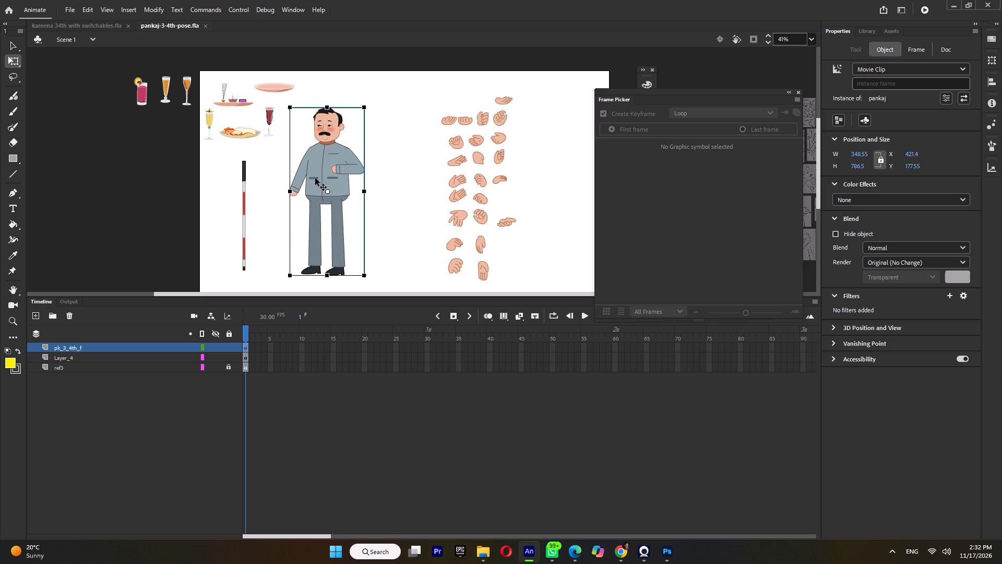
pyautogui.keyDown('ctrl'); pyautogui.scroll(12, 324, 131); pyautogui.keyUp('ctrl')
pyautogui.tripleClick(375, 96)
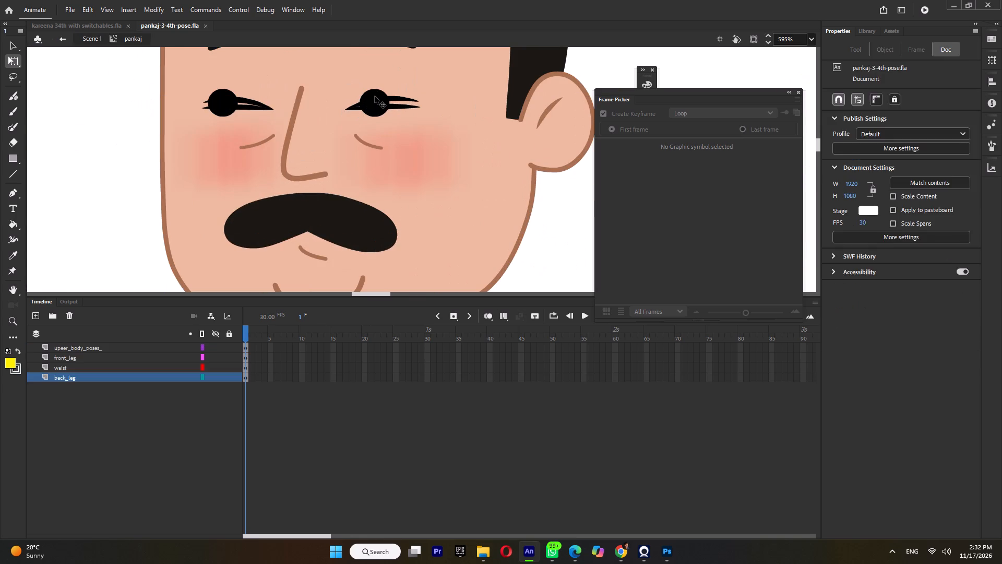
pyautogui.doubleClick(375, 96)
pyautogui.tripleClick(375, 96)
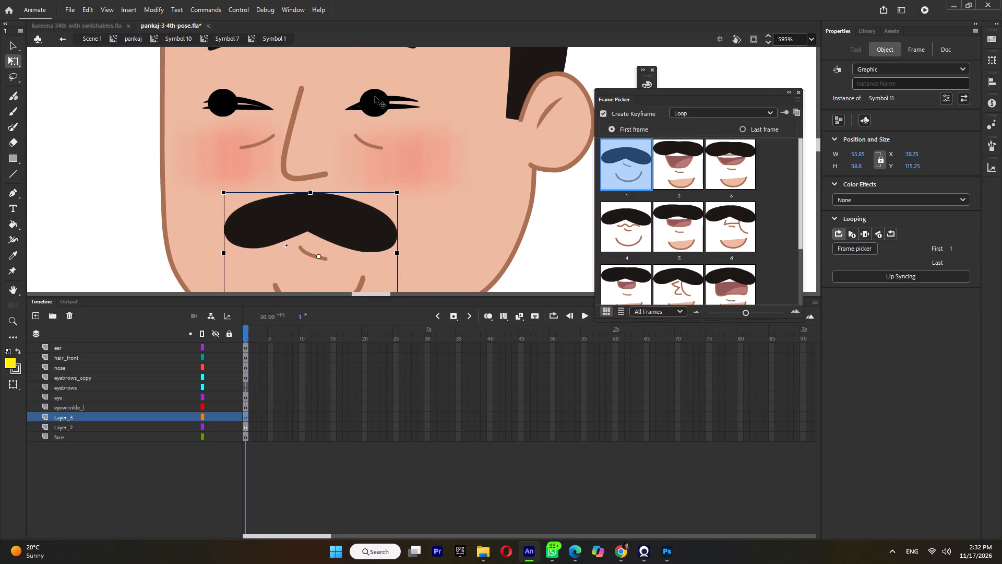
pyautogui.click(375, 96)
pyautogui.moveTo(375, 96); pyautogui.dragTo(366, 145)
pyautogui.hotkey('ctrl', 'z')
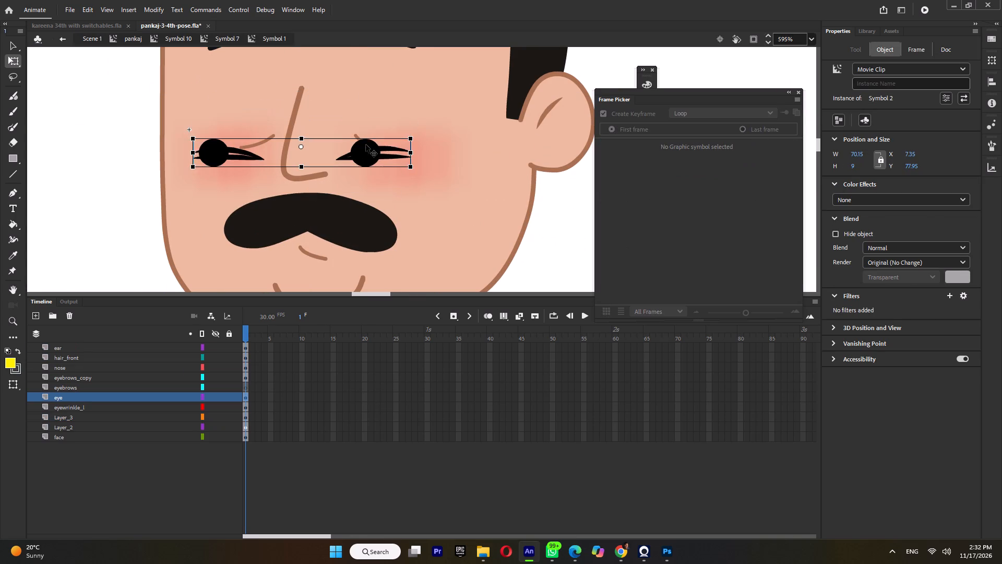
pyautogui.doubleClick(371, 105)
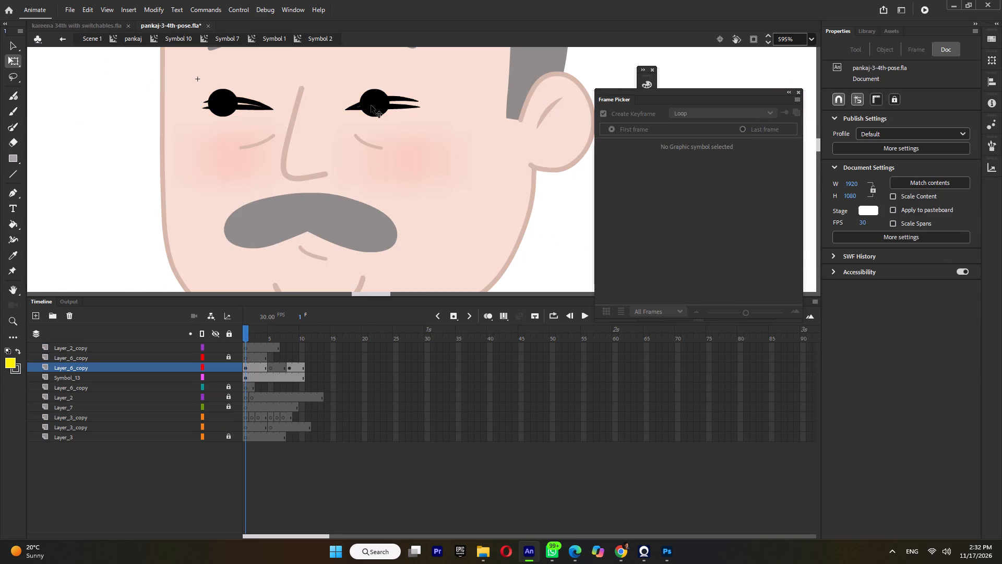
# Open pankaj-3-4th-posev2_poses.fla from the characters folder inside MPKD.
pyautogui.click(479, 540)
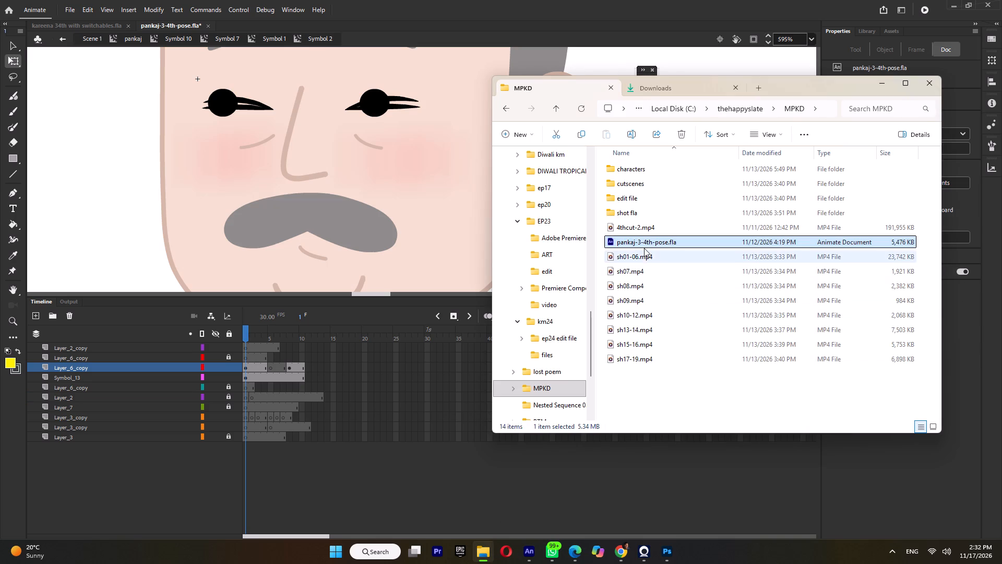
pyautogui.click(641, 207)
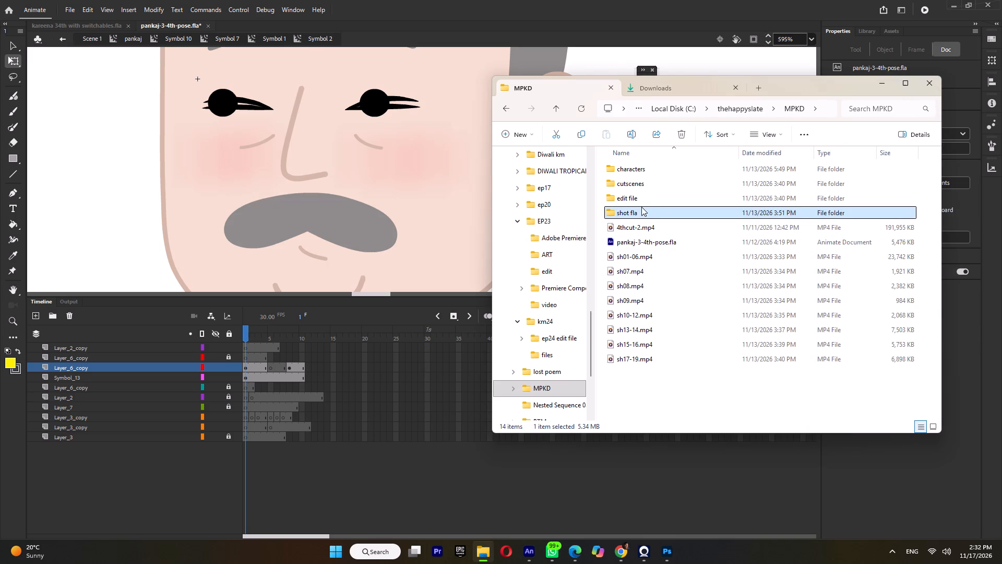
pyautogui.click(637, 177)
pyautogui.doubleClick(637, 168)
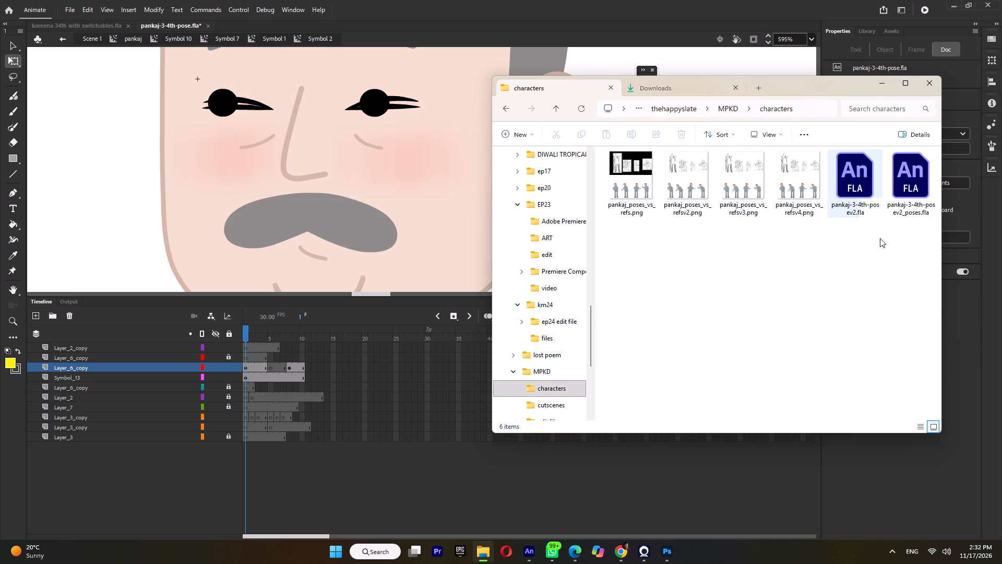
pyautogui.doubleClick(909, 182)
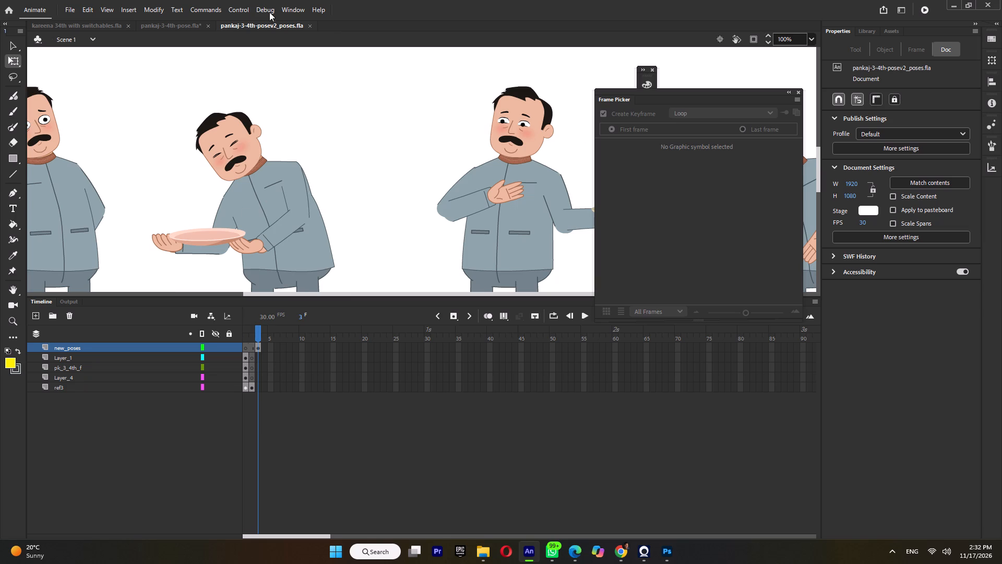
# Close pankaj-3-4th-pose.fla without saving its changes.
pyautogui.click(190, 27)
pyautogui.click(207, 25)
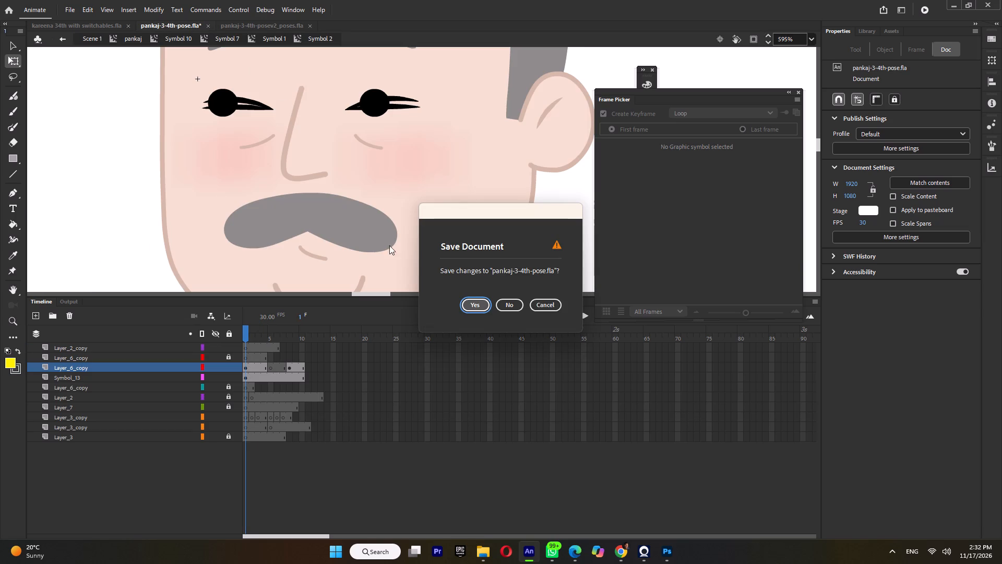
pyautogui.click(500, 303)
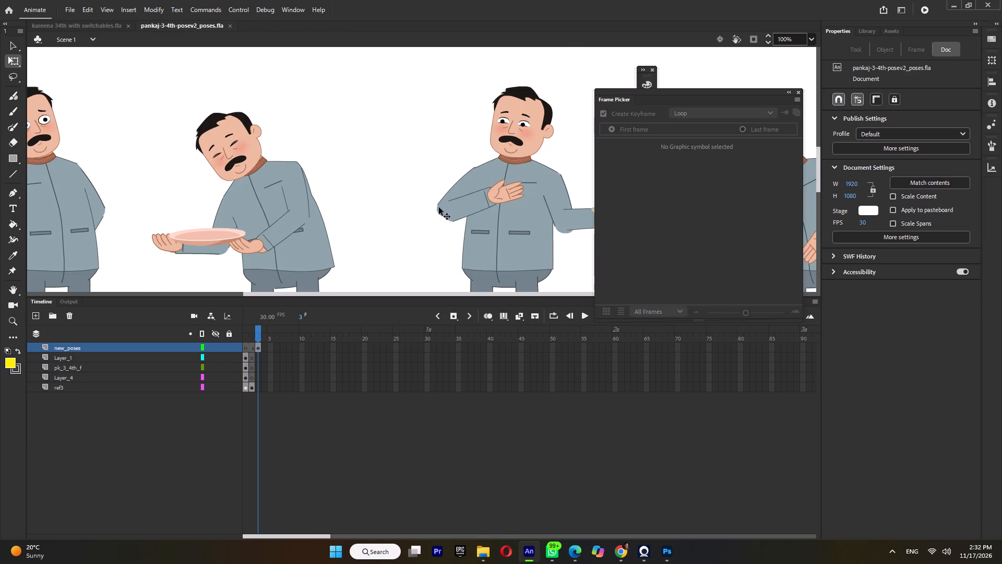
# On frame 1, enter the man's nested eye symbol and copy the group of both pupils on Layer_2_copy.
pyautogui.keyDown('ctrl'); pyautogui.scroll(-3, 384, 204); pyautogui.keyUp('ctrl')
pyautogui.moveTo(253, 332); pyautogui.dragTo(242, 335)
pyautogui.keyDown('ctrl'); pyautogui.scroll(9, 314, 104); pyautogui.keyUp('ctrl')
pyautogui.tripleClick(313, 133)
pyautogui.tripleClick(313, 133)
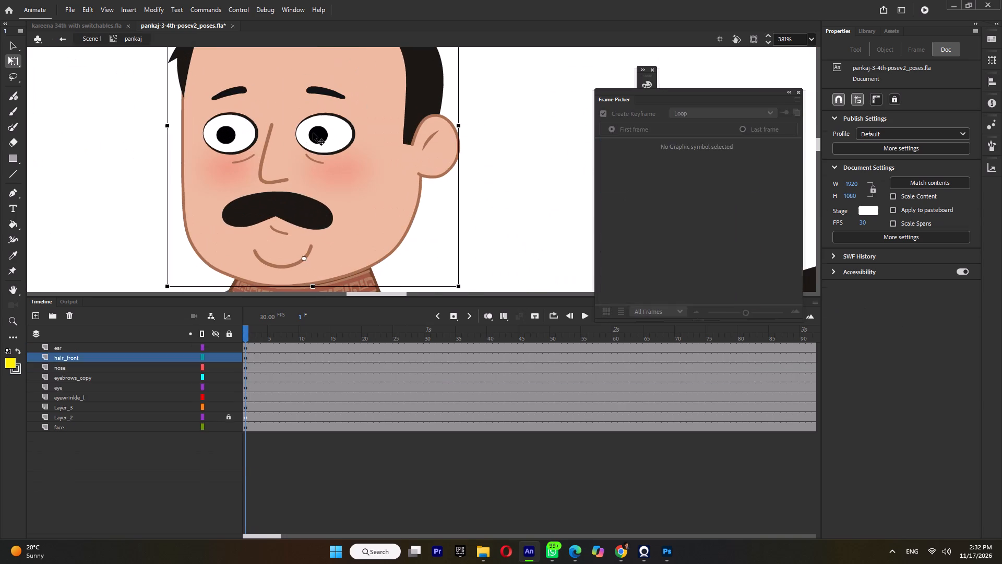
pyautogui.click(313, 133)
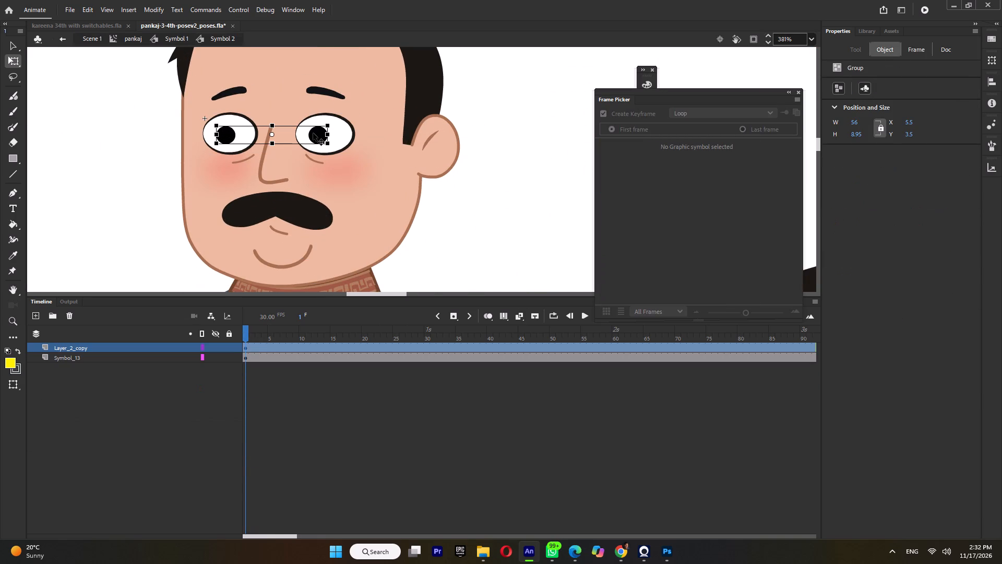
pyautogui.hotkey('ctrl', 'c')
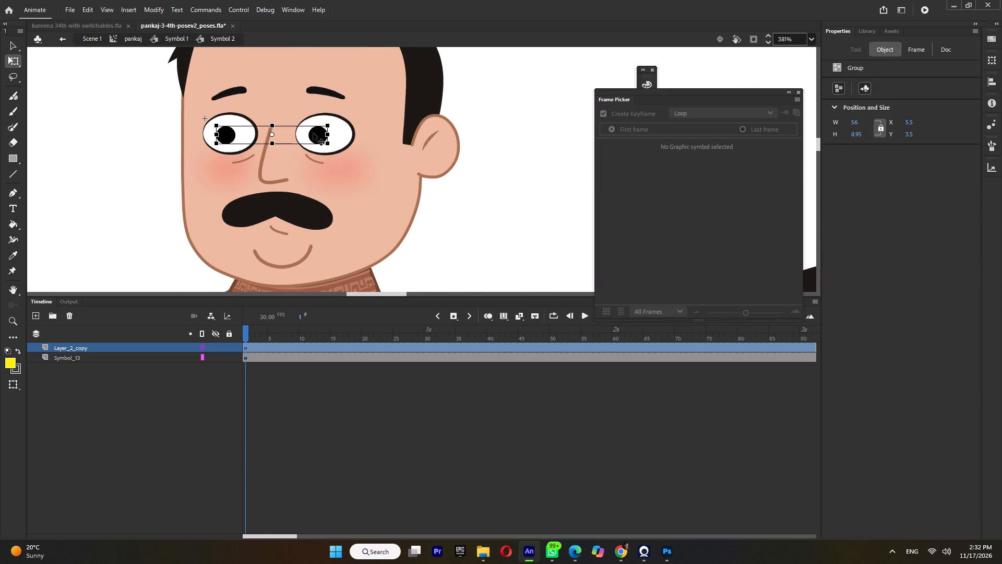
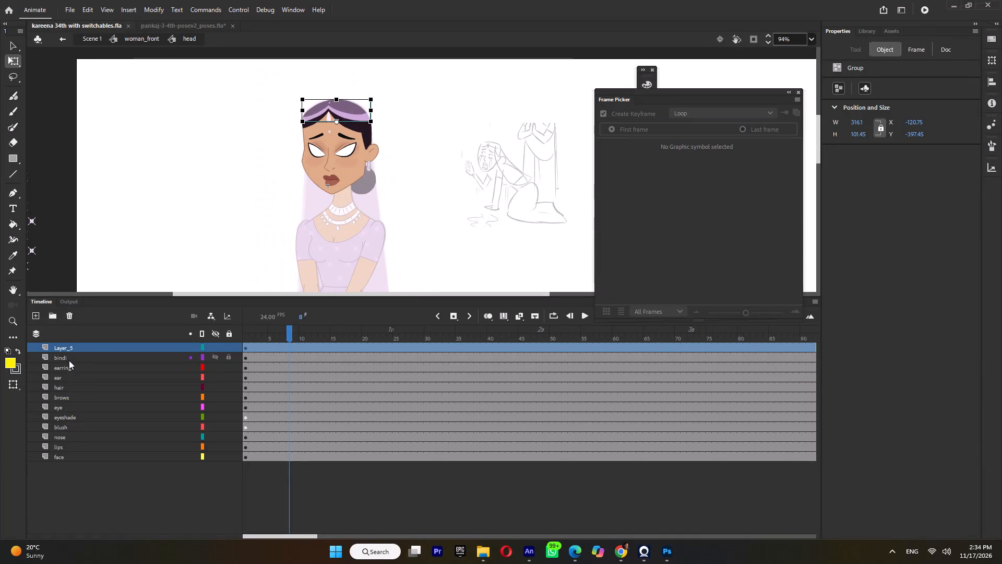
# Set the looping of the brows symbol inside the woman's head to Single Frame.
pyautogui.click(69, 360)
pyautogui.click(69, 366)
pyautogui.click(68, 374)
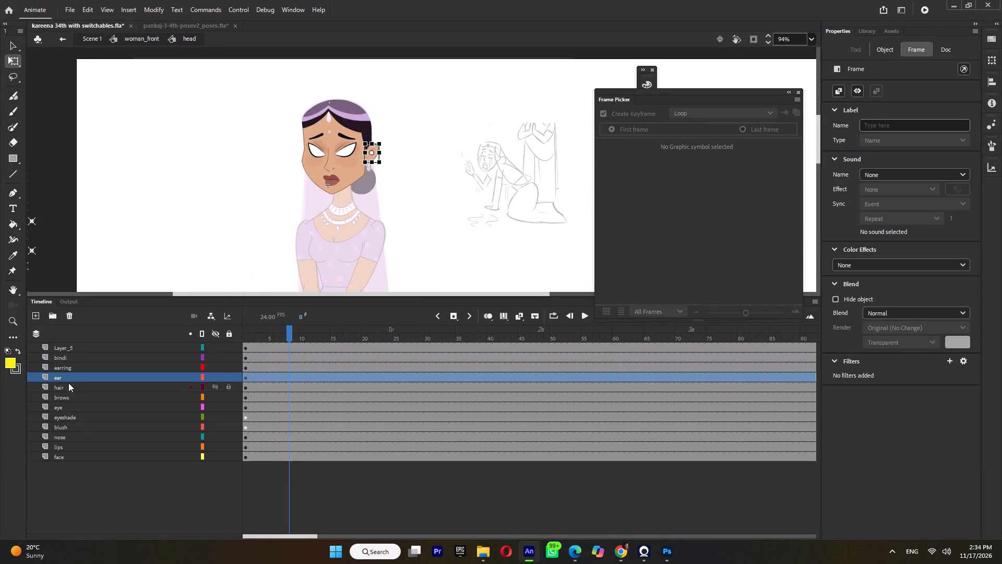
pyautogui.click(67, 387)
pyautogui.click(63, 399)
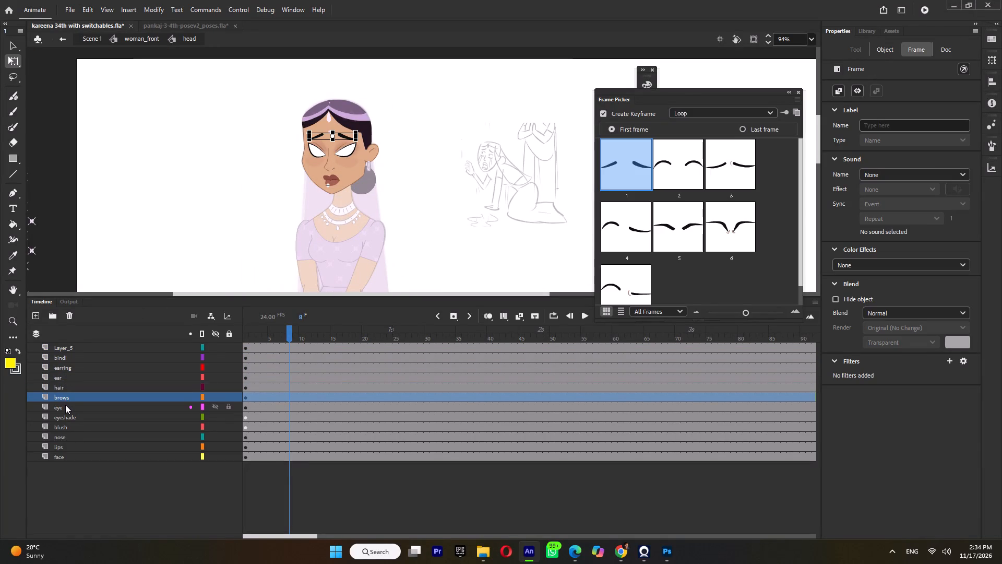
pyautogui.click(709, 110)
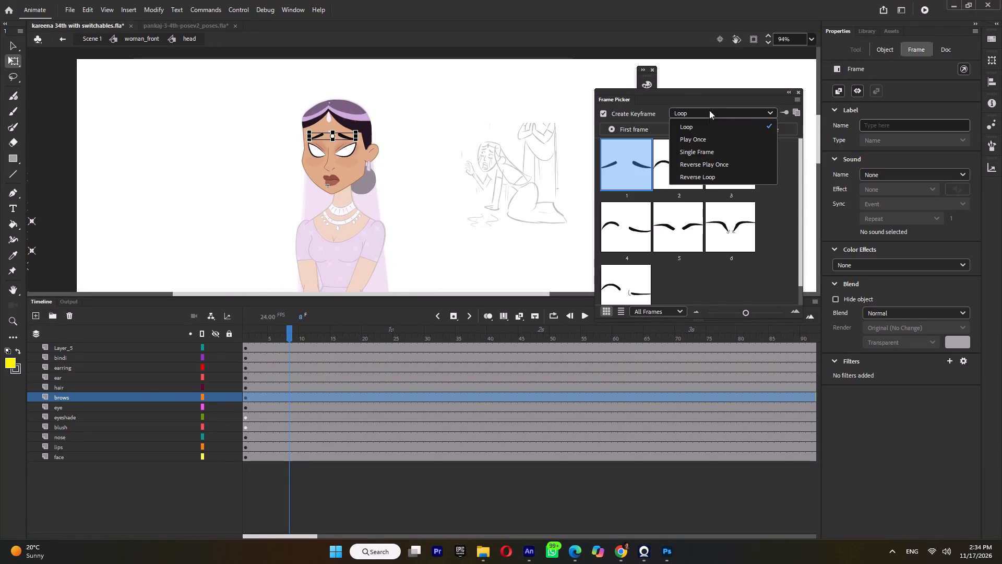
pyautogui.click(694, 154)
# Add a new layer directly above the eye layer and paste the copied pupils into it.
pyautogui.click(348, 151)
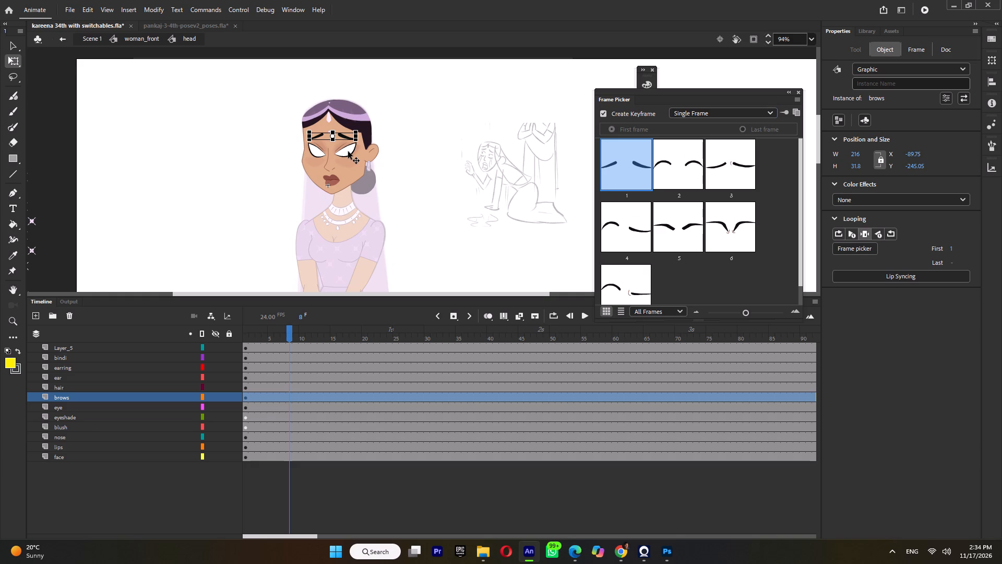
pyautogui.click(37, 317)
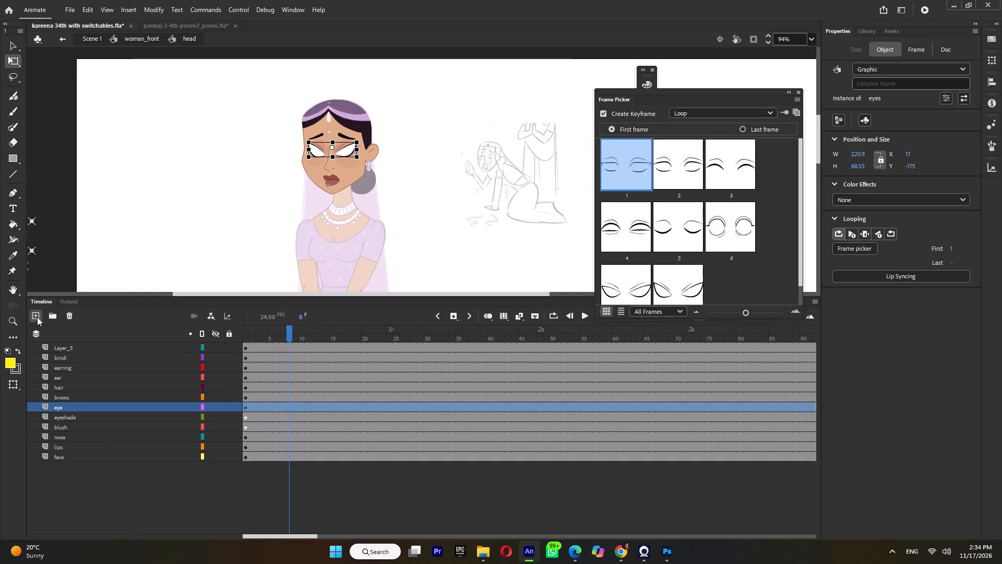
pyautogui.rightClick(136, 190)
pyautogui.click(168, 232)
# Enlarge the pasted pupils to about 126 × 20 and move them up into the woman's eyes, at about X -54, Y -157.
pyautogui.keyDown('ctrl'); pyautogui.scroll(5, 324, 181); pyautogui.keyUp('ctrl')
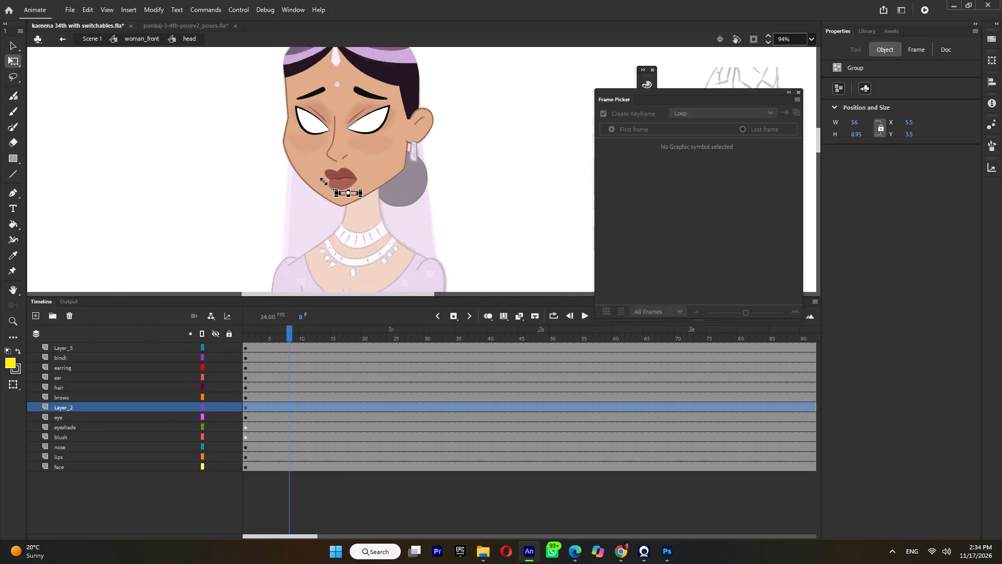
pyautogui.keyDown('ctrl'); pyautogui.scroll(4, 373, 199); pyautogui.keyUp('ctrl')
pyautogui.keyDown('shift'); pyautogui.moveTo(370, 187); pyautogui.dragTo(384, 168); pyautogui.keyUp('shift')
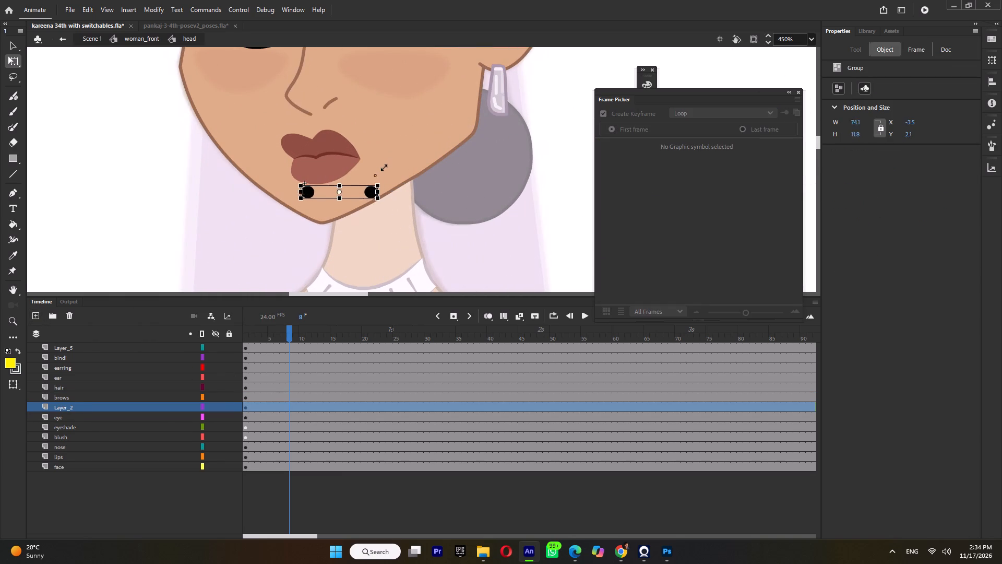
pyautogui.keyDown('shift'); pyautogui.moveTo(384, 168); pyautogui.dragTo(406, 150); pyautogui.keyUp('shift')
pyautogui.moveTo(393, 194); pyautogui.dragTo(368, 62)
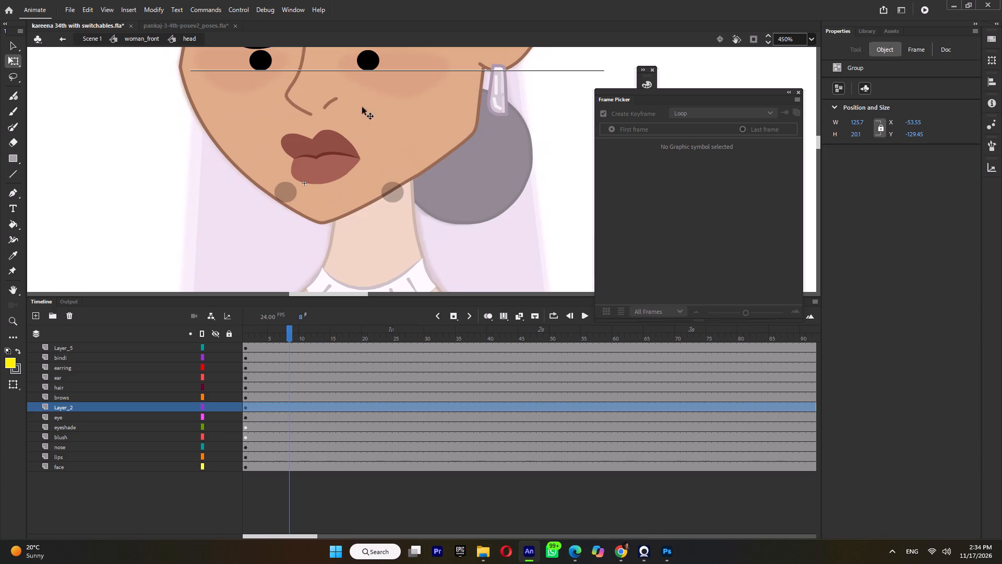
pyautogui.scroll(2, 358, 166)
pyautogui.moveTo(365, 211); pyautogui.dragTo(365, 179)
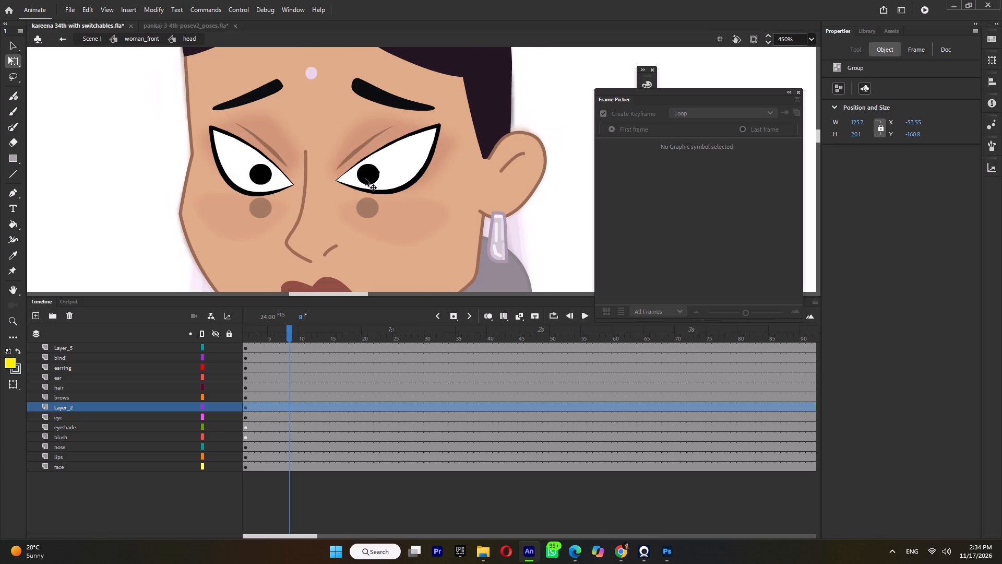
pyautogui.moveTo(365, 179); pyautogui.dragTo(365, 183)
pyautogui.keyDown('ctrl'); pyautogui.scroll(-12, 365, 183); pyautogui.keyUp('ctrl')
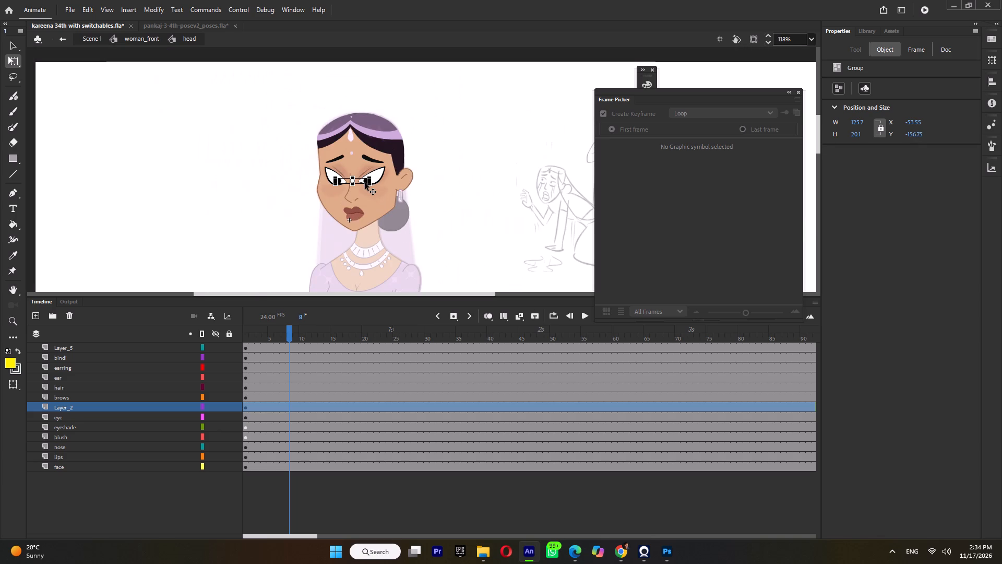
# Enlarge the pupil pair to about 145 × 23 and raise it within the eye whites to about X -63, Y -167.
pyautogui.click(428, 168)
pyautogui.keyDown('ctrl'); pyautogui.scroll(5, 359, 184); pyautogui.keyUp('ctrl')
pyautogui.click(381, 182)
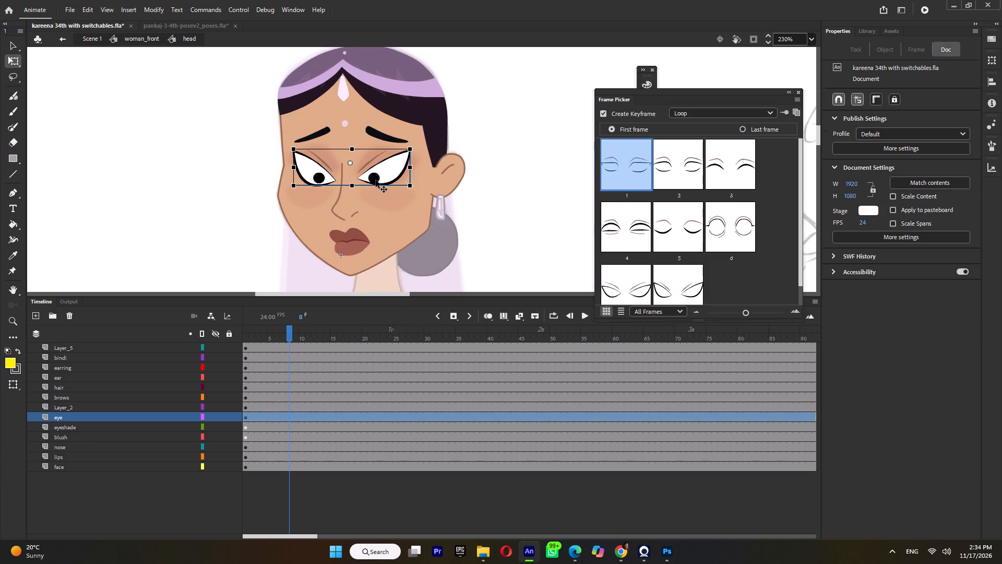
pyautogui.click(376, 180)
pyautogui.keyDown('ctrl'); pyautogui.scroll(6, 378, 177); pyautogui.keyUp('ctrl')
pyautogui.keyDown('shift'); pyautogui.moveTo(382, 172); pyautogui.dragTo(392, 173); pyautogui.keyUp('shift')
pyautogui.hotkey('ctrl', 'z')
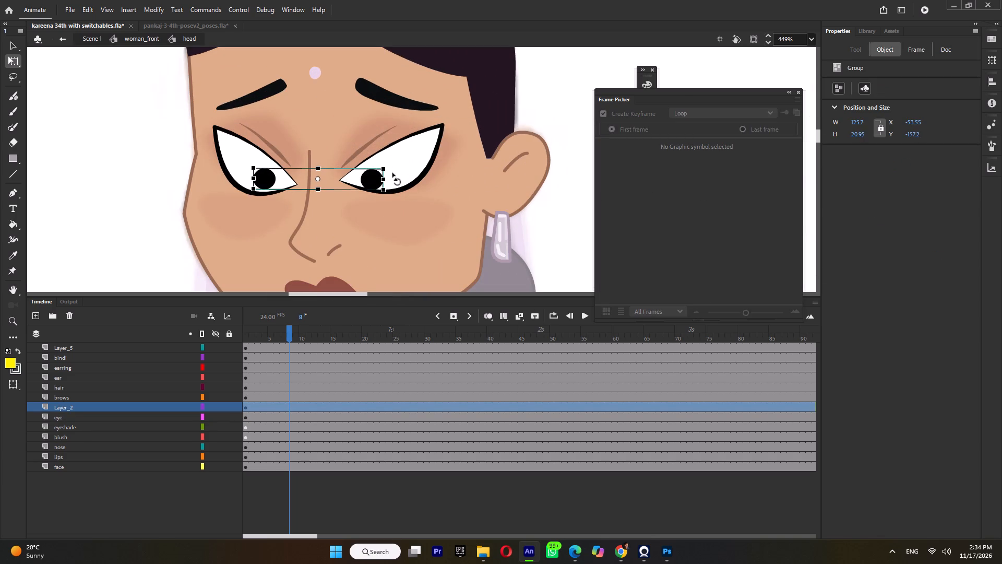
pyautogui.keyDown('shift'); pyautogui.moveTo(384, 169); pyautogui.dragTo(394, 164); pyautogui.keyUp('shift')
pyautogui.moveTo(379, 180); pyautogui.dragTo(382, 167)
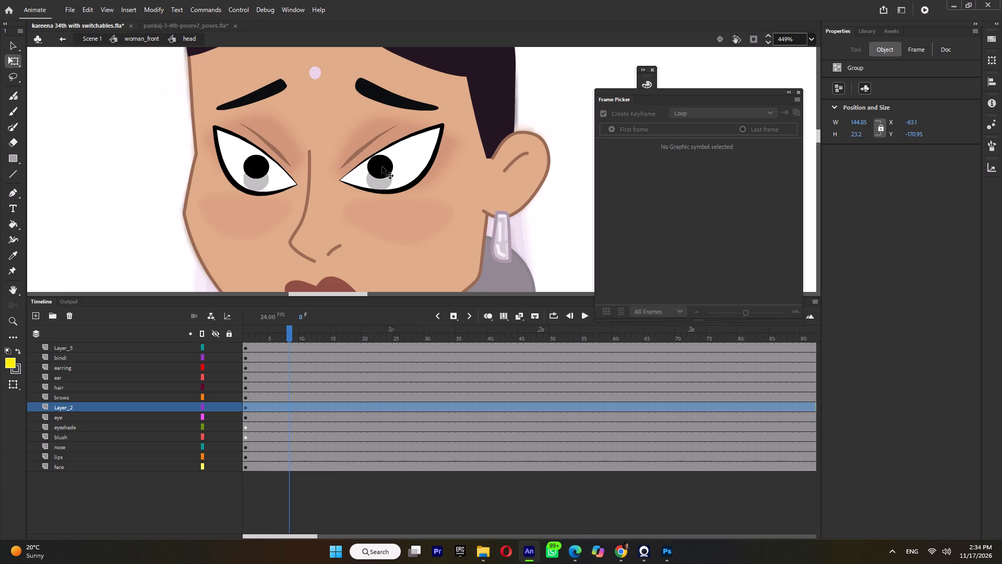
pyautogui.moveTo(382, 167); pyautogui.dragTo(382, 169)
pyautogui.keyDown('ctrl'); pyautogui.scroll(-5, 500, 183); pyautogui.keyUp('ctrl')
pyautogui.keyDown('ctrl'); pyautogui.click(512, 169); pyautogui.keyUp('ctrl')
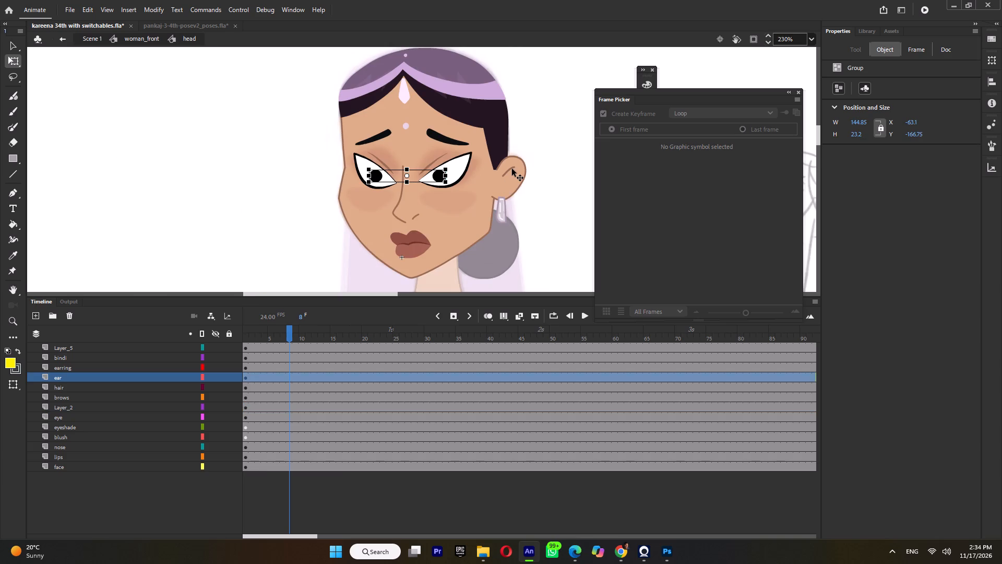
pyautogui.keyDown('ctrl'); pyautogui.scroll(-5, 512, 169); pyautogui.keyUp('ctrl')
# On frame 4, select everything in the head and set the symbols to Graphic with Single Frame looping.
pyautogui.doubleClick(267, 331)
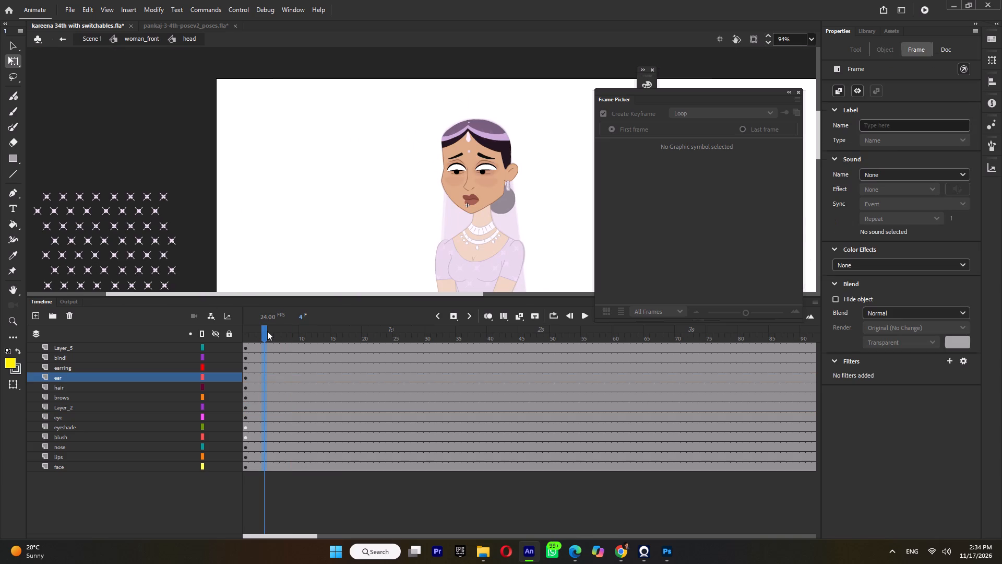
pyautogui.hotkey('ctrl', 'm')
pyautogui.hotkey('ctrl', 'm')
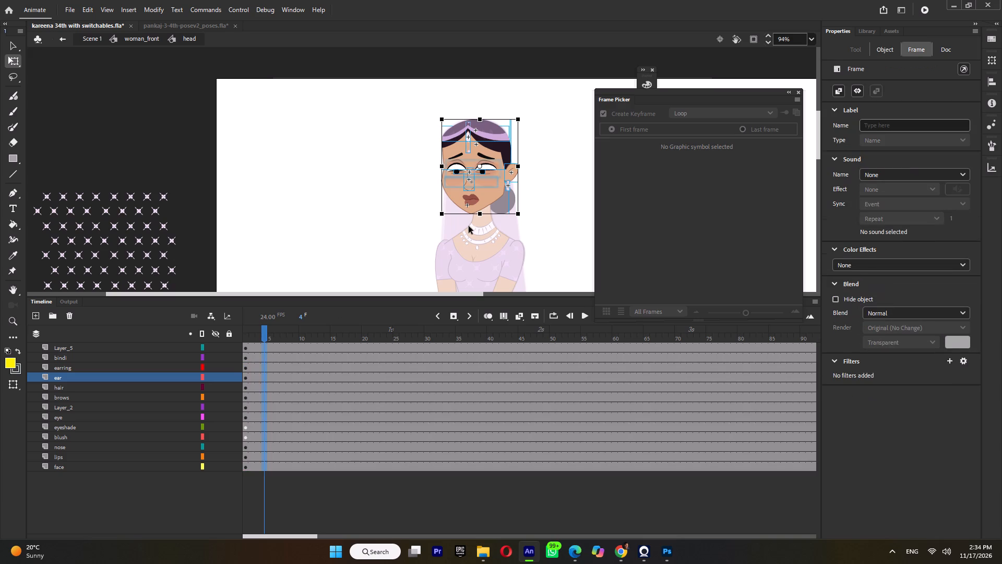
pyautogui.click(884, 49)
pyautogui.click(883, 68)
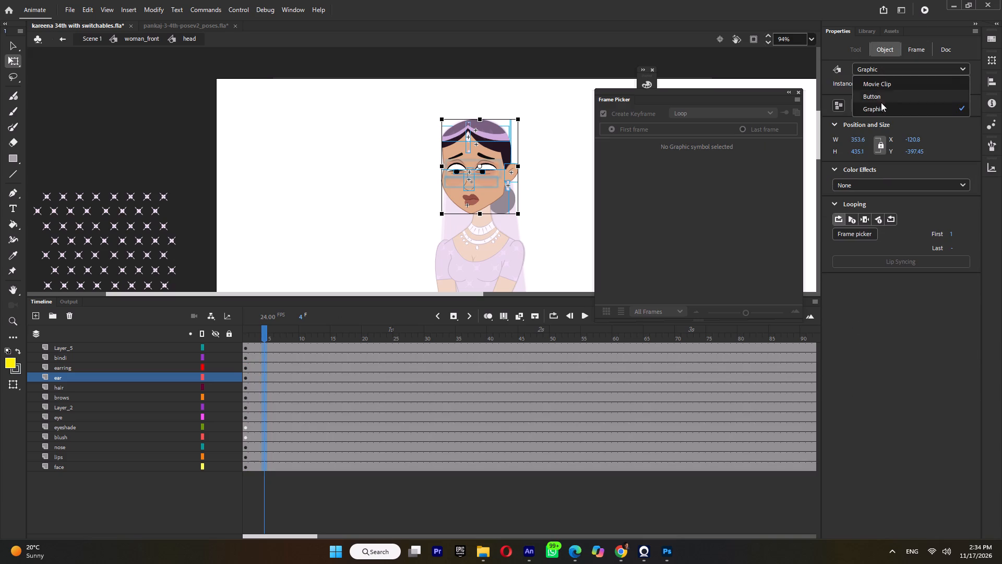
pyautogui.click(879, 107)
pyautogui.click(866, 217)
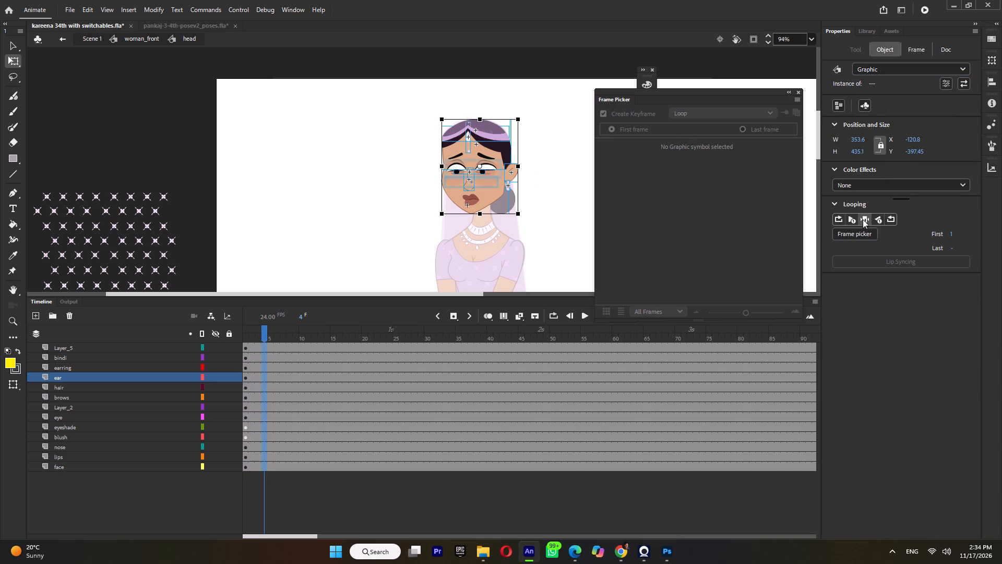
pyautogui.click(341, 193)
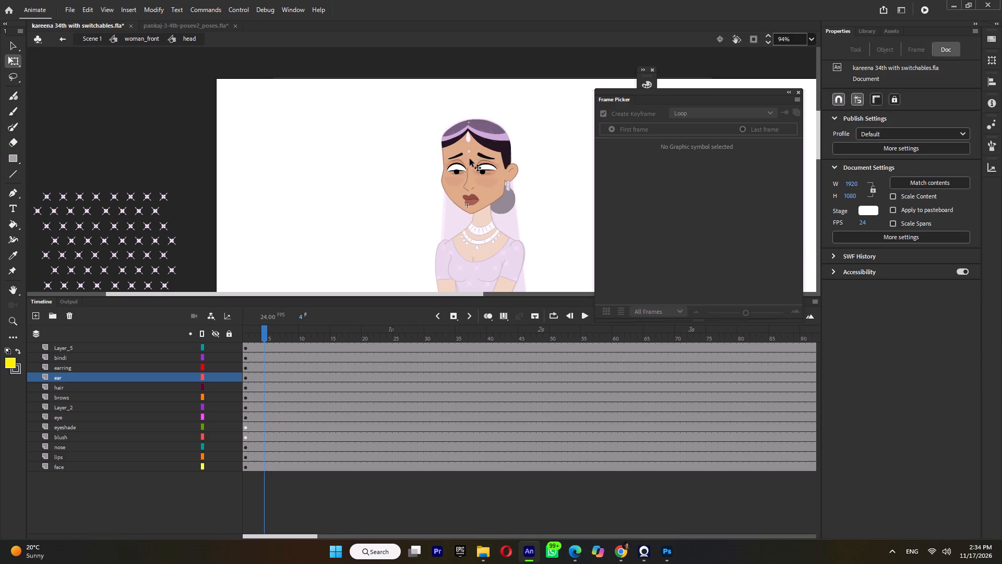
# Switch the eyes symbol to pose frame 2 on frame 4 and set its looping to Single Frame.
pyautogui.keyDown('ctrl'); pyautogui.scroll(6, 473, 155); pyautogui.keyUp('ctrl')
pyautogui.click(509, 184)
pyautogui.click(661, 170)
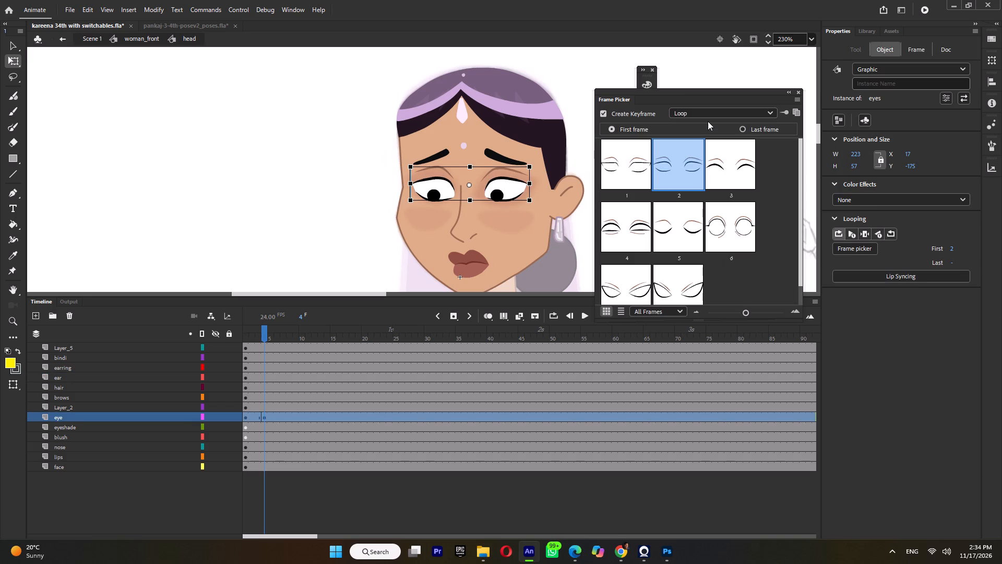
pyautogui.click(707, 115)
pyautogui.click(709, 150)
pyautogui.click(227, 215)
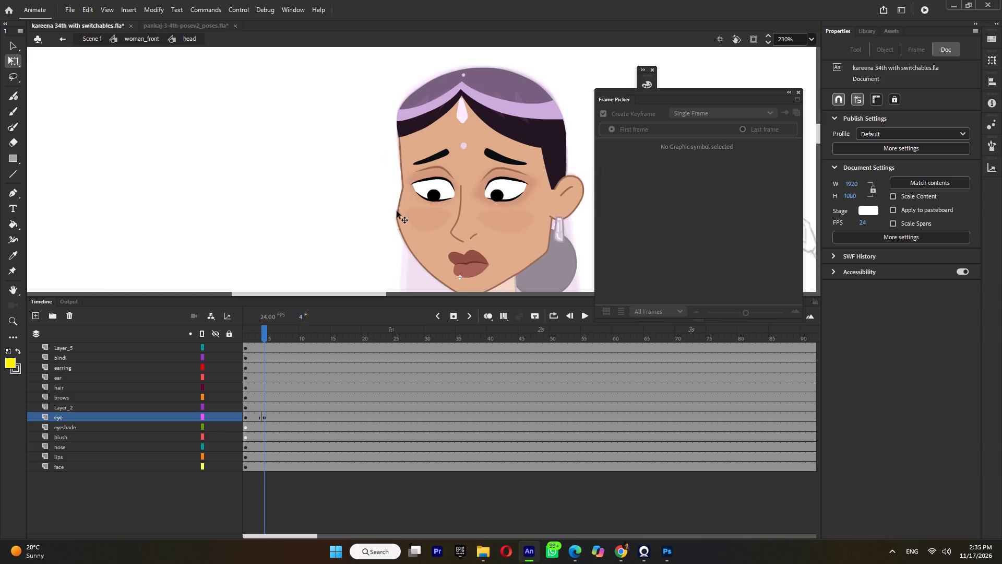
# Move the ear symbol's transformation point to its inner edge, where the ear joins the head.
pyautogui.keyDown('ctrl'); pyautogui.scroll(-6, 379, 215); pyautogui.keyUp('ctrl')
pyautogui.click(471, 204)
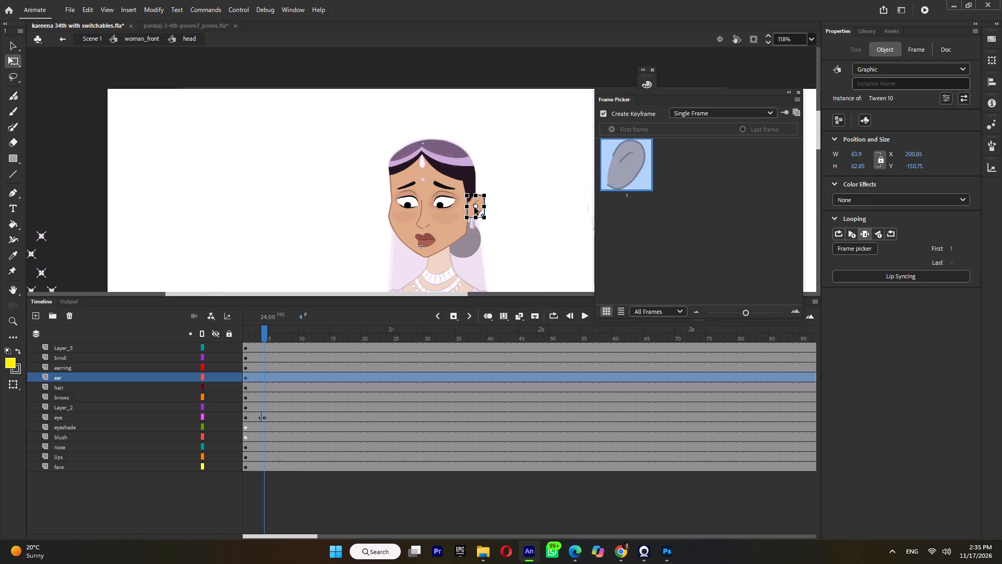
pyautogui.keyDown('ctrl'); pyautogui.scroll(7, 474, 207); pyautogui.keyUp('ctrl')
pyautogui.moveTo(479, 201); pyautogui.dragTo(463, 202)
pyautogui.hotkey('ctrl', 'z')
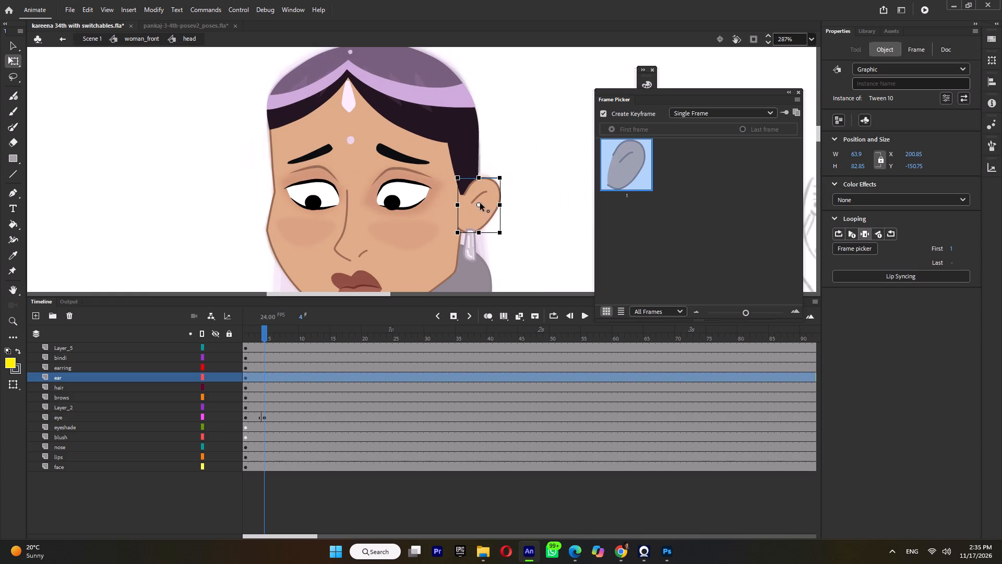
pyautogui.moveTo(478, 205); pyautogui.dragTo(459, 206)
# Check the looping settings of the hair, lips and eyes, and of all the head parts selected together.
pyautogui.click(462, 109)
pyautogui.keyDown('ctrl'); pyautogui.scroll(-5, 470, 189); pyautogui.keyUp('ctrl')
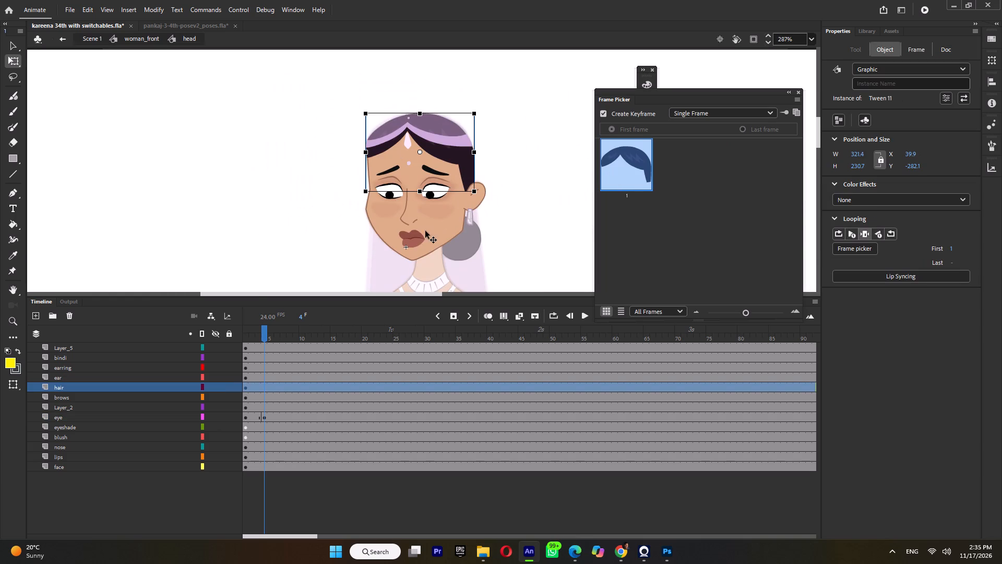
pyautogui.click(425, 231)
pyautogui.click(414, 243)
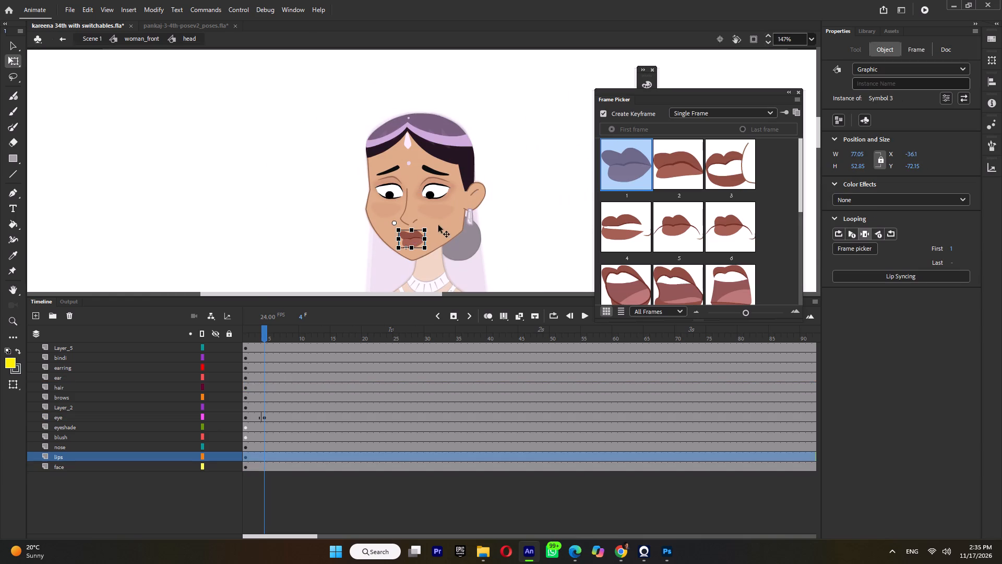
pyautogui.click(403, 217)
pyautogui.click(425, 190)
pyautogui.click(430, 196)
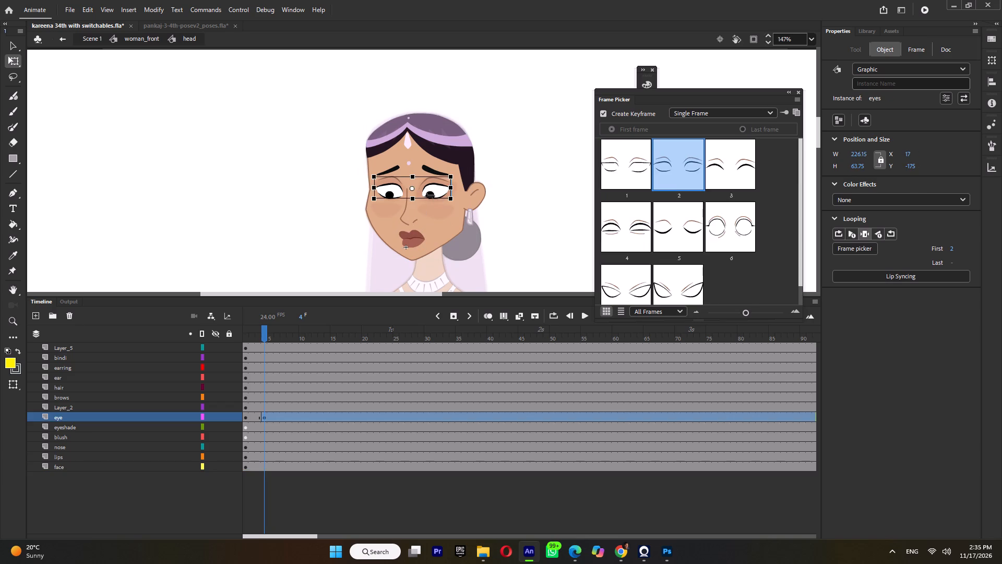
pyautogui.moveTo(498, 85); pyautogui.dragTo(287, 324)
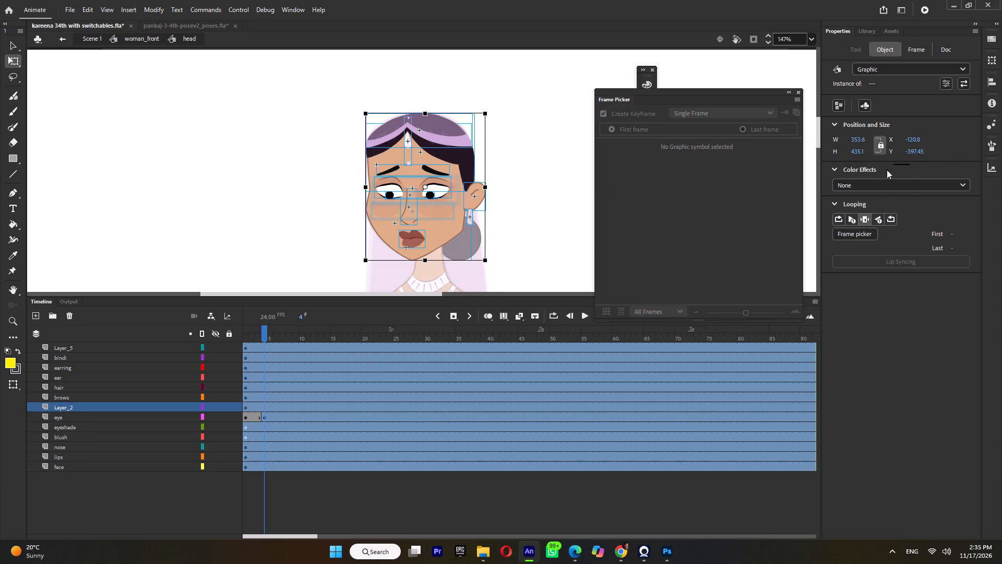
# In the head symbol, move the eye layer's keyframe from frame 4 to frame 1, and return to woman_front.
pyautogui.doubleClick(497, 89)
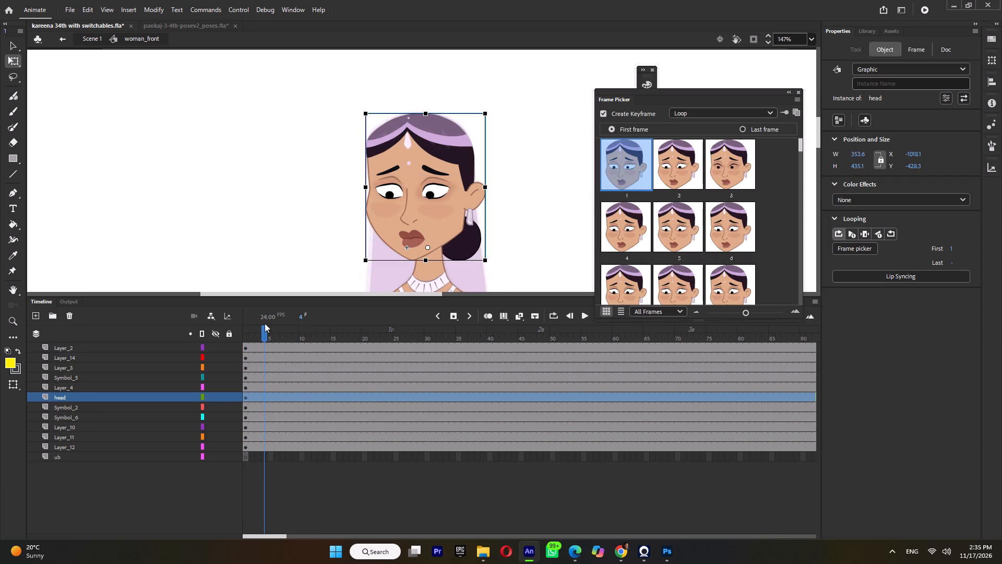
pyautogui.doubleClick(417, 157)
pyautogui.click(264, 416)
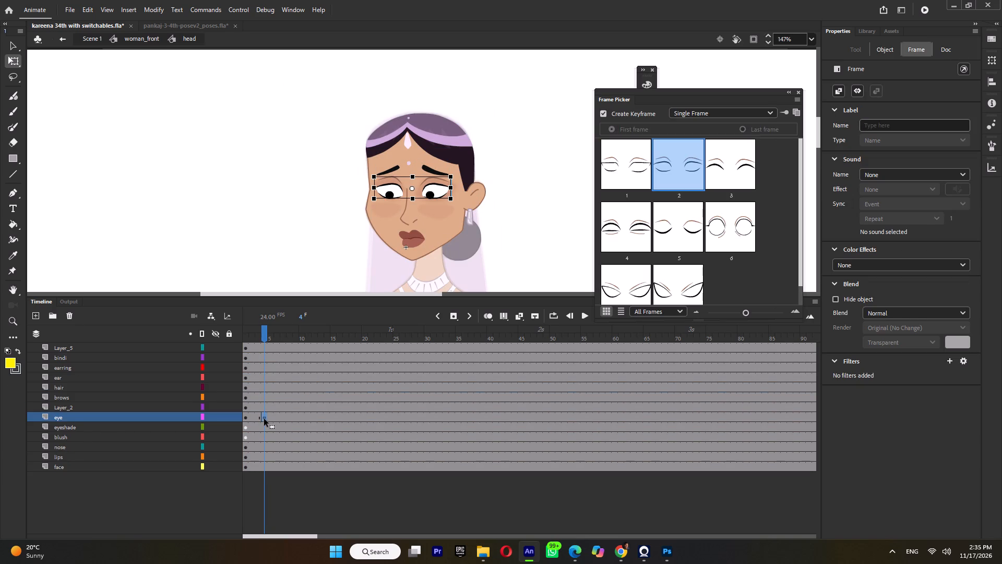
pyautogui.moveTo(264, 419); pyautogui.dragTo(244, 418)
pyautogui.doubleClick(333, 171)
# Move the hair bun's transformation point up and inward to where the bun meets the head.
pyautogui.keyDown('ctrl'); pyautogui.scroll(-4, 348, 210); pyautogui.keyUp('ctrl')
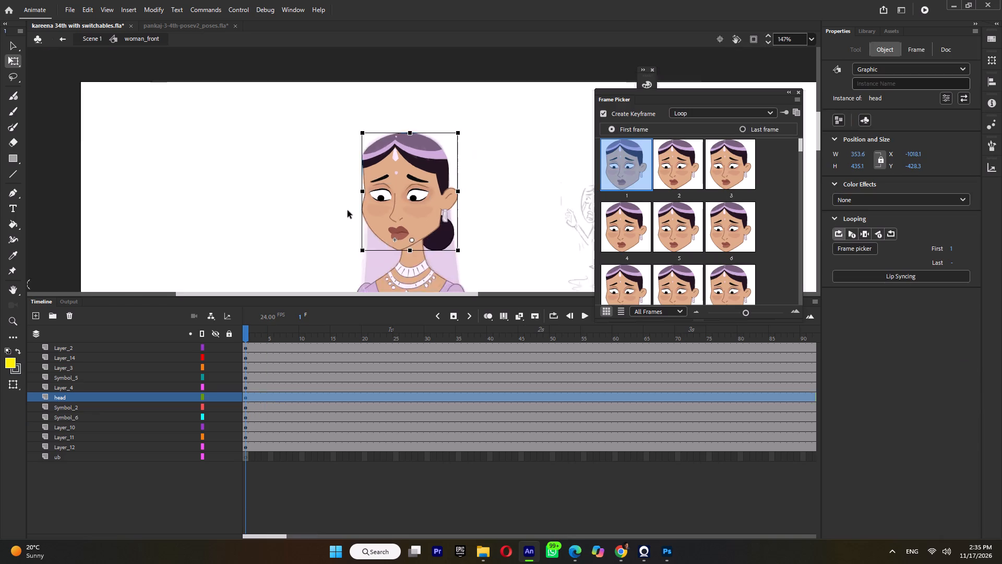
pyautogui.keyDown('ctrl'); pyautogui.scroll(-2, 348, 210); pyautogui.keyUp('ctrl')
pyautogui.click(398, 227)
pyautogui.keyDown('ctrl'); pyautogui.scroll(5, 398, 227); pyautogui.keyUp('ctrl')
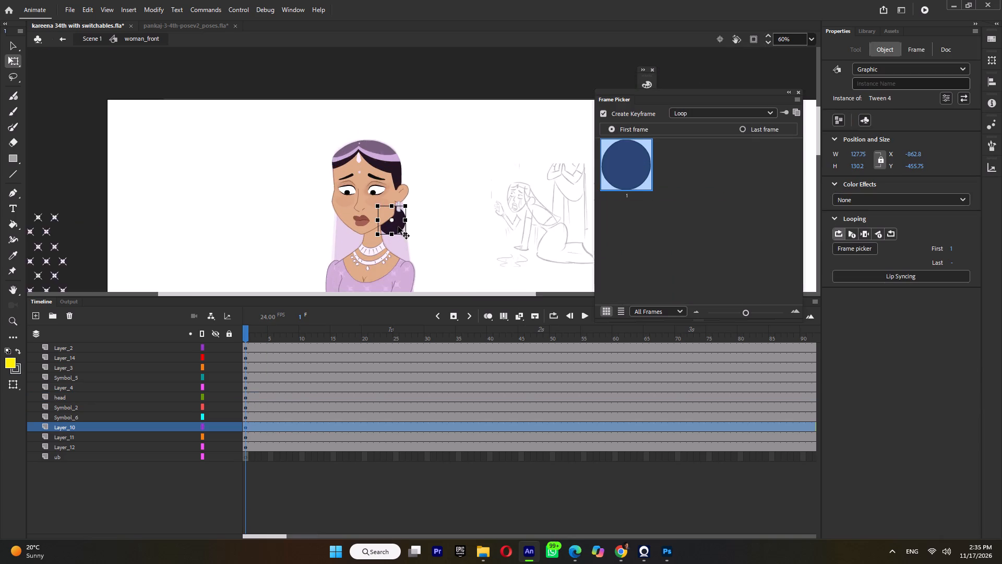
pyautogui.moveTo(392, 220); pyautogui.dragTo(381, 211)
# Move the veil's transformation point from its middle up to the top, behind the head.
pyautogui.click(323, 246)
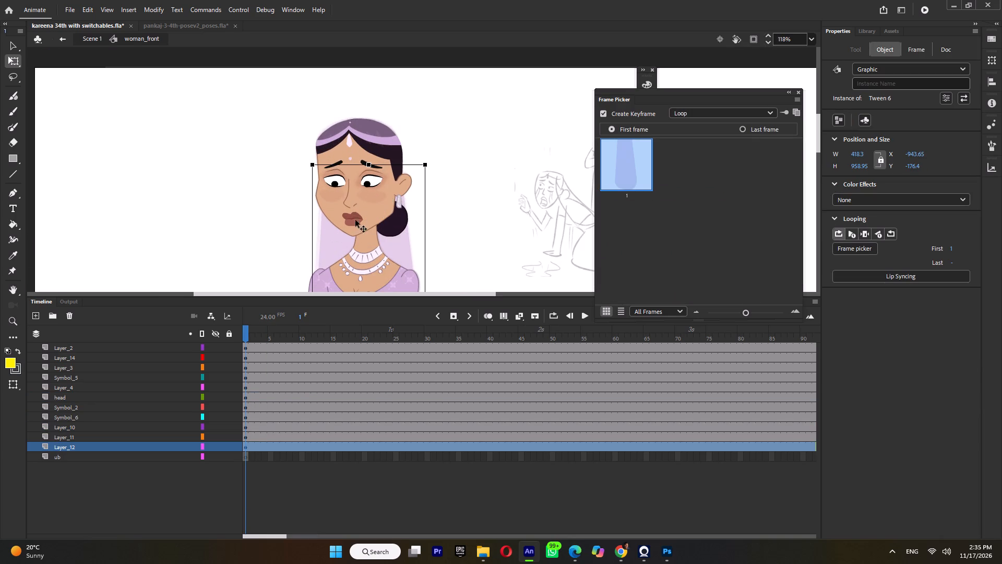
pyautogui.keyDown('ctrl'); pyautogui.scroll(-4, 354, 123); pyautogui.keyUp('ctrl')
pyautogui.moveTo(362, 210); pyautogui.dragTo(357, 147)
# Move the torso symbol's transformation point down to the centre of the waist.
pyautogui.click(356, 232)
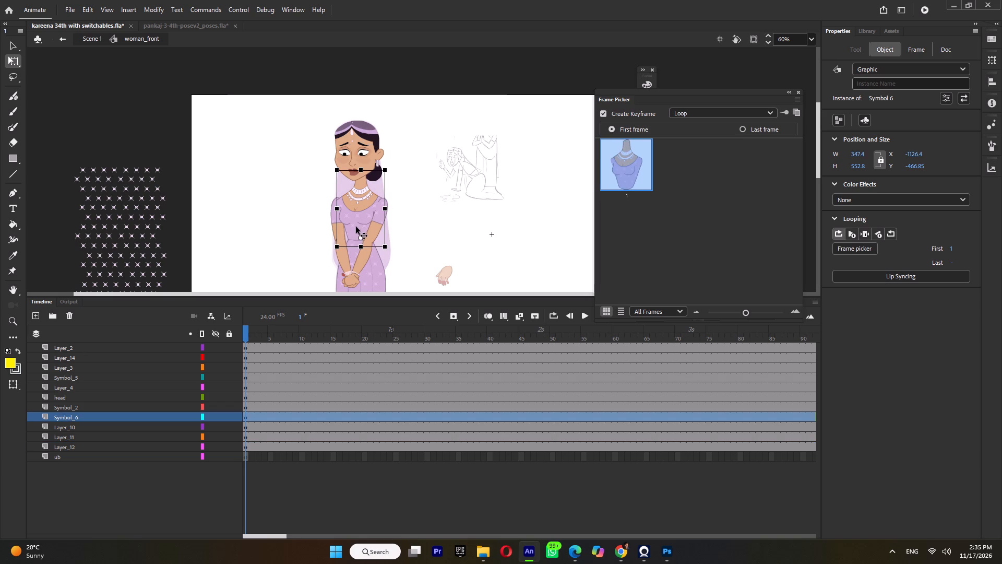
pyautogui.keyDown('ctrl'); pyautogui.scroll(5, 357, 226); pyautogui.keyUp('ctrl')
pyautogui.moveTo(369, 264); pyautogui.dragTo(361, 275)
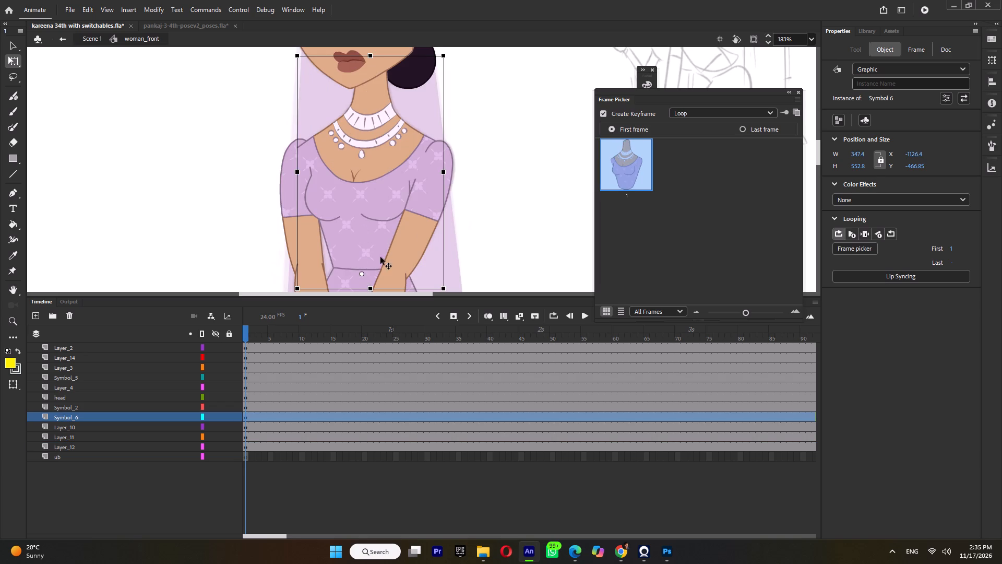
pyautogui.click(424, 225)
pyautogui.click(292, 221)
pyautogui.click(315, 160)
# Nudge the transformation point of the viewer's-left upper arm symbol slightly downward at the shoulder.
pyautogui.click(283, 195)
pyautogui.scroll(-4, 289, 186)
pyautogui.scroll(2, 316, 198)
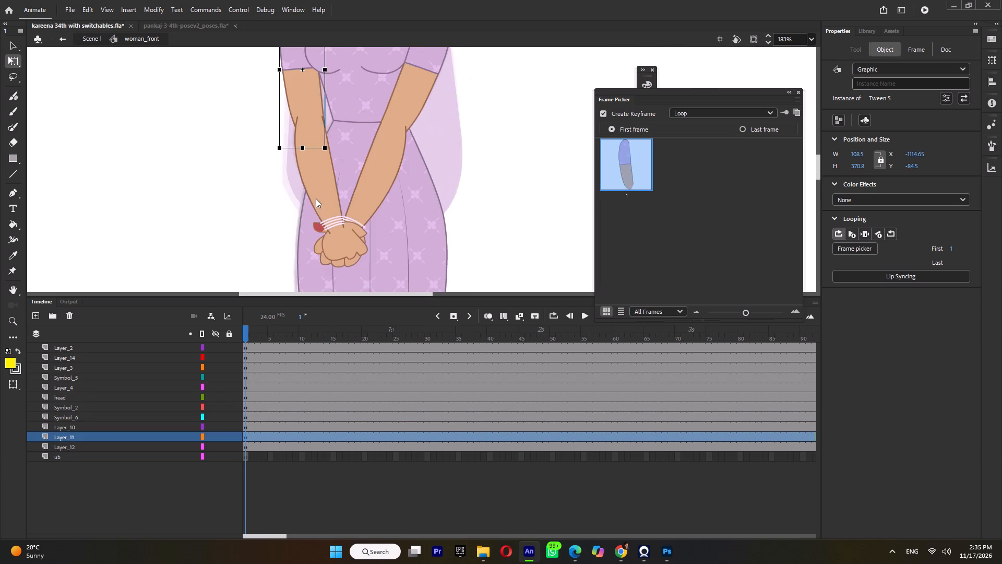
pyautogui.scroll(2, 317, 199)
pyautogui.scroll(-1, 306, 225)
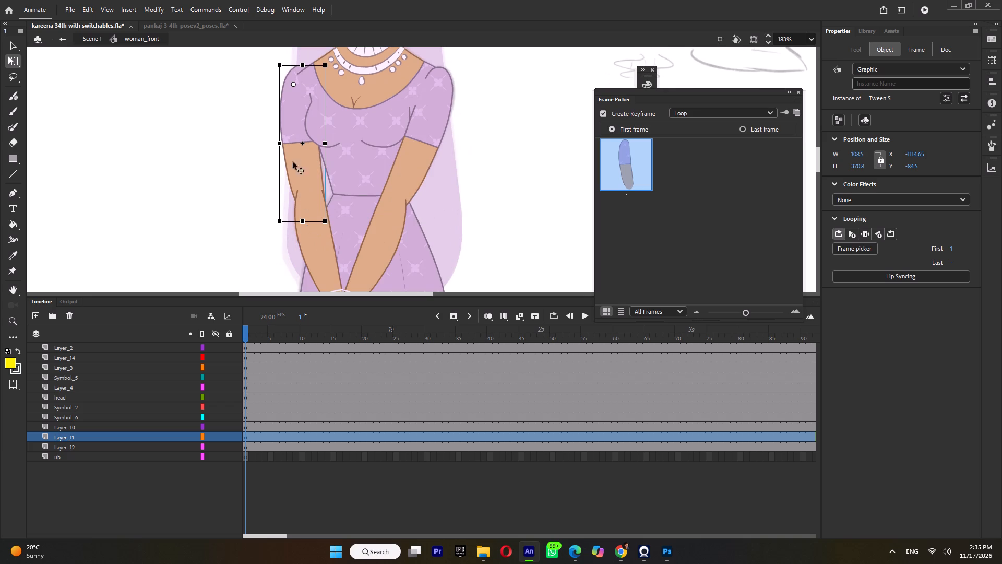
pyautogui.moveTo(285, 121); pyautogui.dragTo(285, 128)
pyautogui.hotkey('ctrl', 'z')
pyautogui.moveTo(289, 116); pyautogui.dragTo(290, 123)
# Select all of the woman's body parts in woman_front and set their instance type to Graphic.
pyautogui.keyDown('ctrl'); pyautogui.scroll(-4, 296, 123); pyautogui.keyUp('ctrl')
pyautogui.click(345, 244)
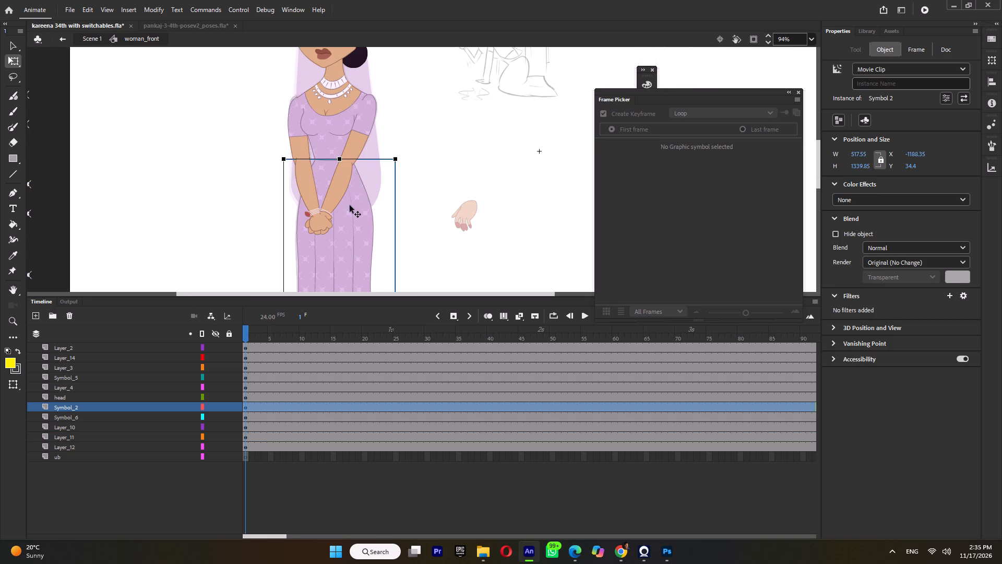
pyautogui.keyDown('ctrl'); pyautogui.scroll(-4, 350, 205); pyautogui.keyUp('ctrl')
pyautogui.scroll(-3, 350, 239)
pyautogui.scroll(3, 344, 149)
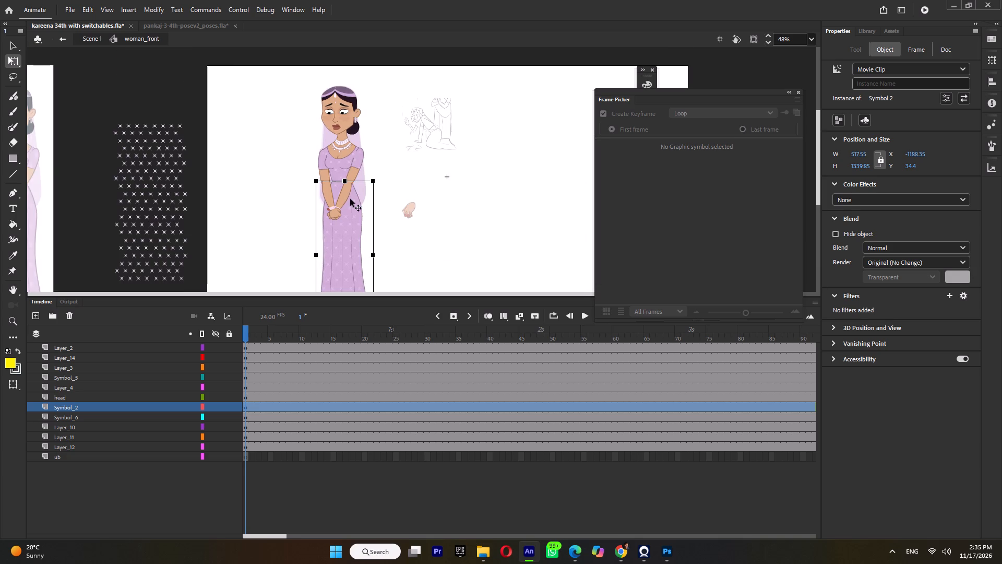
pyautogui.keyDown('ctrl'); pyautogui.scroll(-3, 351, 206); pyautogui.keyUp('ctrl')
pyautogui.moveTo(392, 130); pyautogui.dragTo(261, 362)
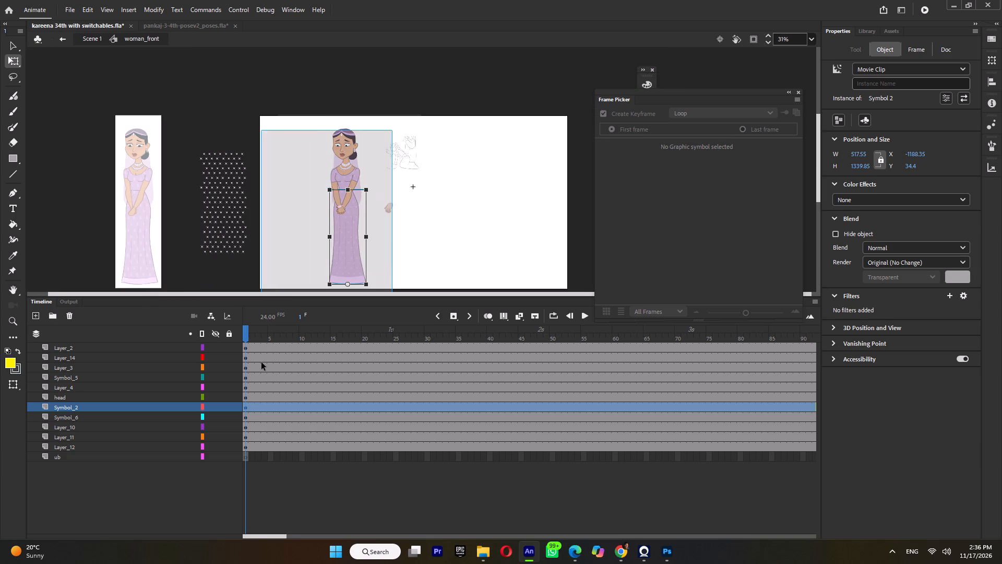
pyautogui.click(894, 66)
pyautogui.click(885, 105)
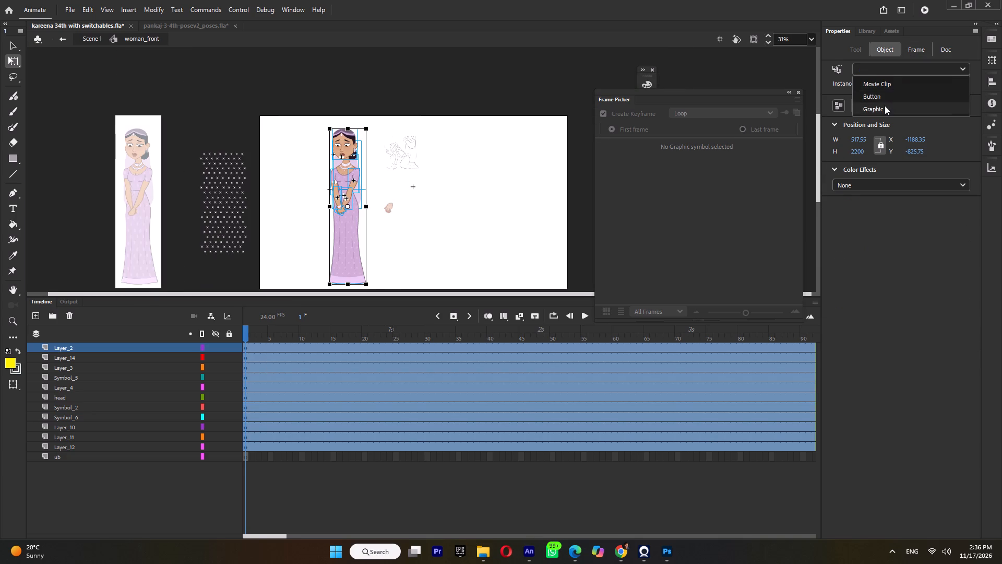
# Exclude the head from the selection and set the remaining body parts' looping to Single Frame.
pyautogui.keyDown('shift'); pyautogui.click(347, 136); pyautogui.keyUp('shift')
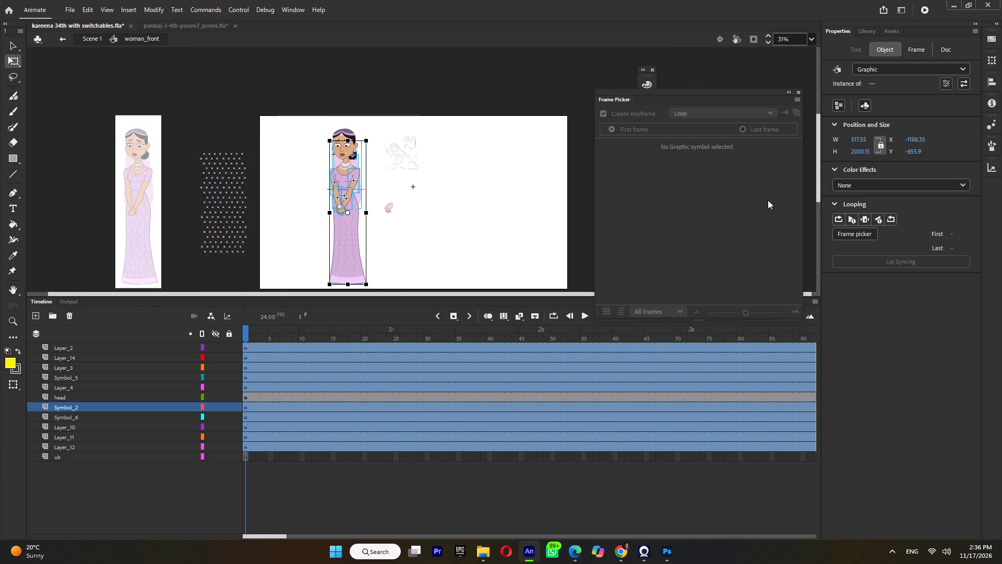
pyautogui.click(863, 219)
pyautogui.click(472, 232)
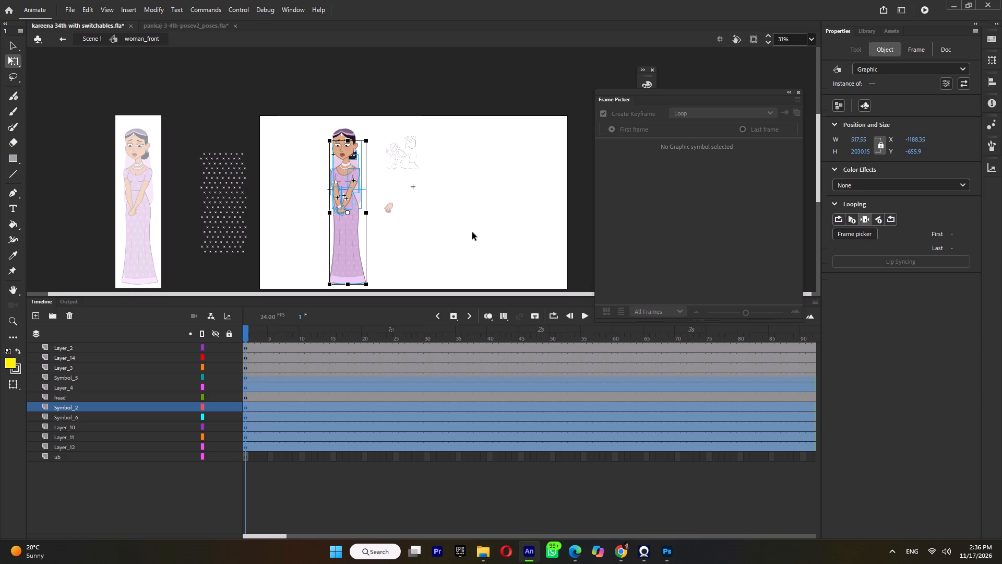
# Select all of the woman's body parts again and distribute them to separate layers.
pyautogui.moveTo(417, 111); pyautogui.dragTo(255, 369)
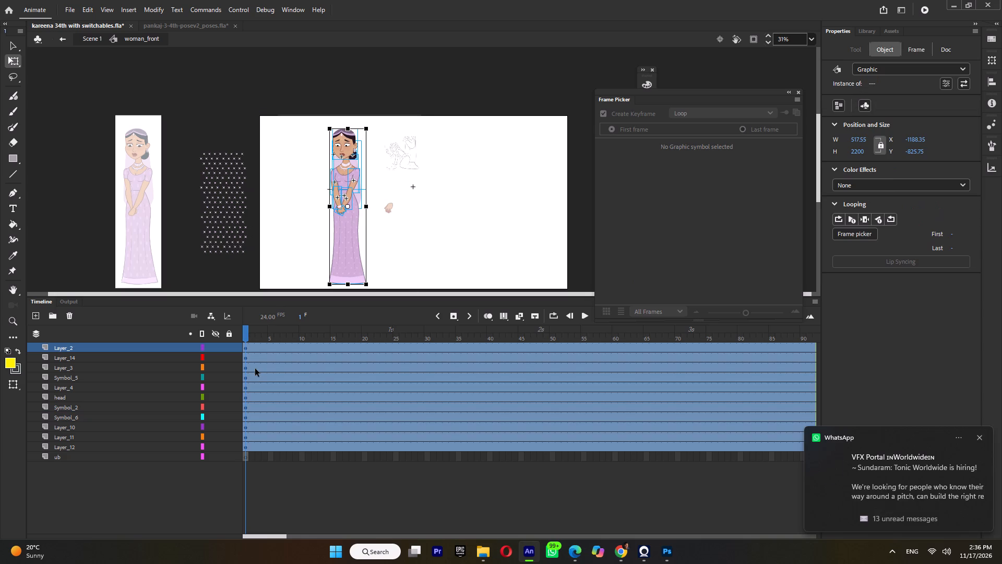
pyautogui.hotkey('ctrl', 'shift', 'd')
pyautogui.hotkey('ctrl', 'm')
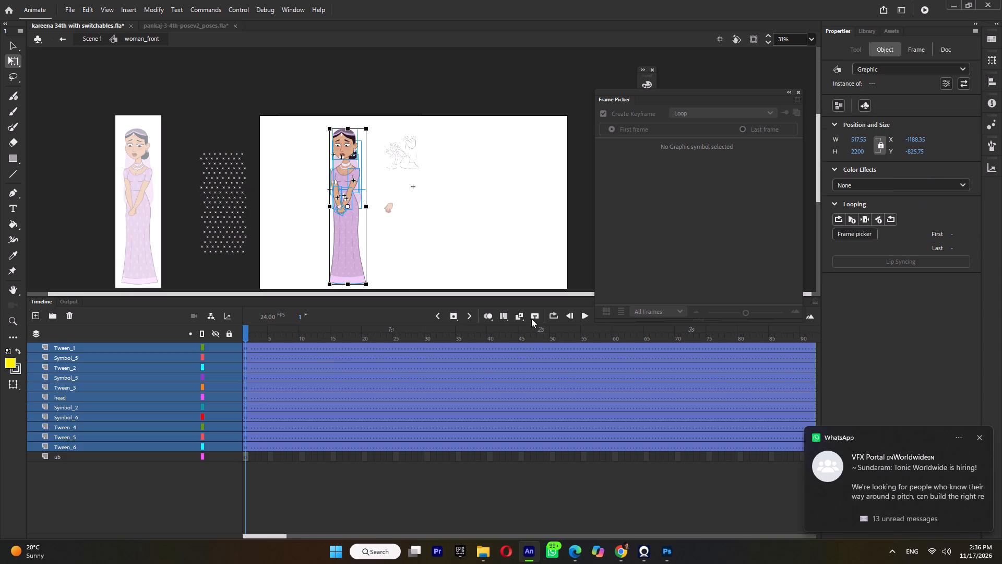
pyautogui.hotkey('ctrl', 'm')
pyautogui.click(416, 146)
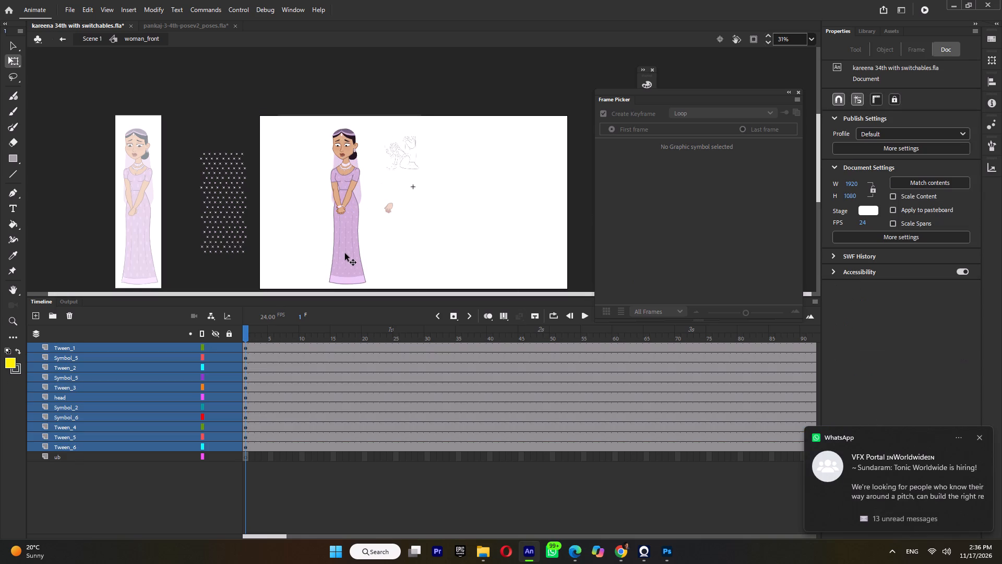
# Check the skirt and head symbols in turn, and return to Scene 1.
pyautogui.click(345, 253)
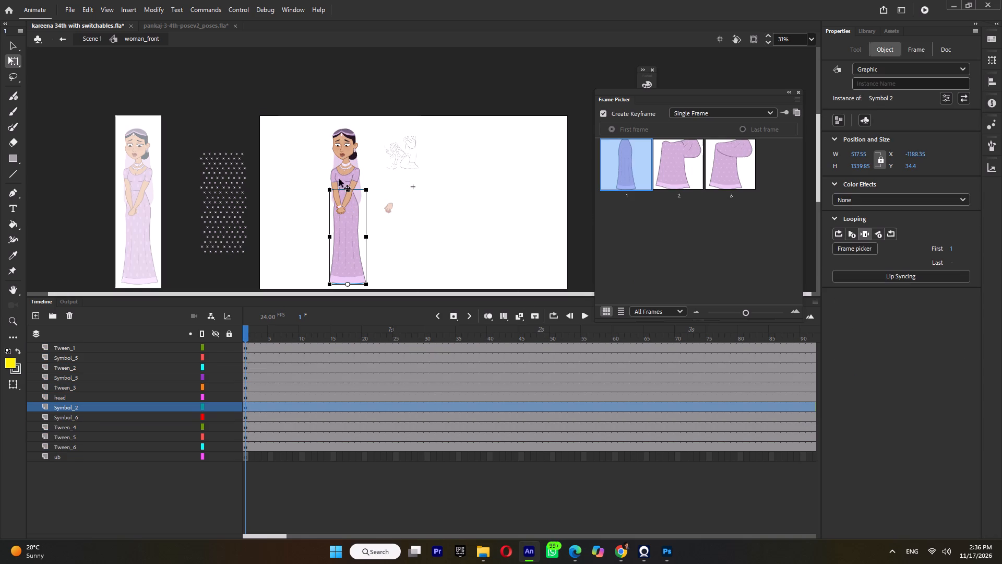
pyautogui.click(341, 157)
pyautogui.click(342, 140)
pyautogui.doubleClick(436, 162)
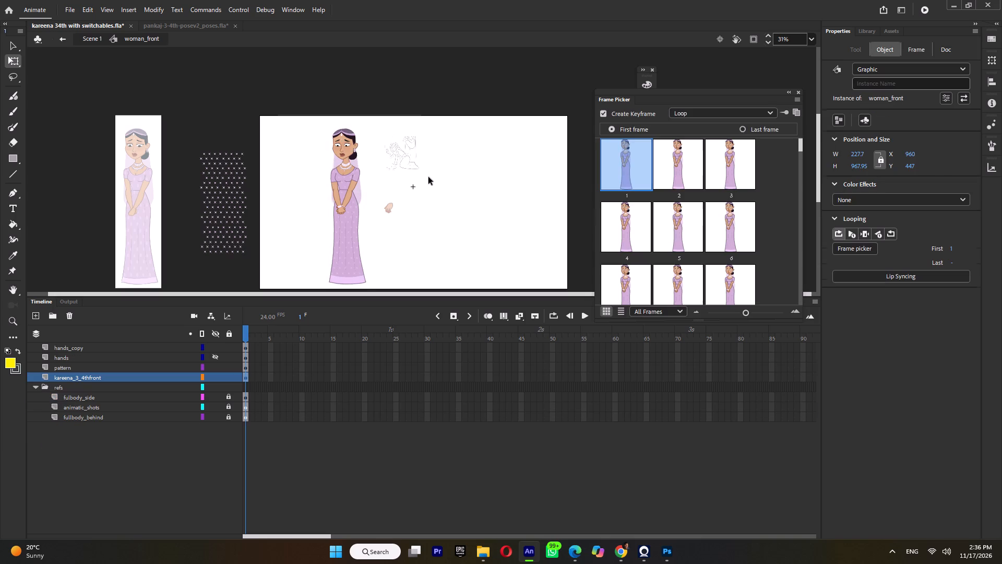
# Make the hands layer visible in Scene 1 and save the file.
pyautogui.click(213, 356)
pyautogui.click(214, 367)
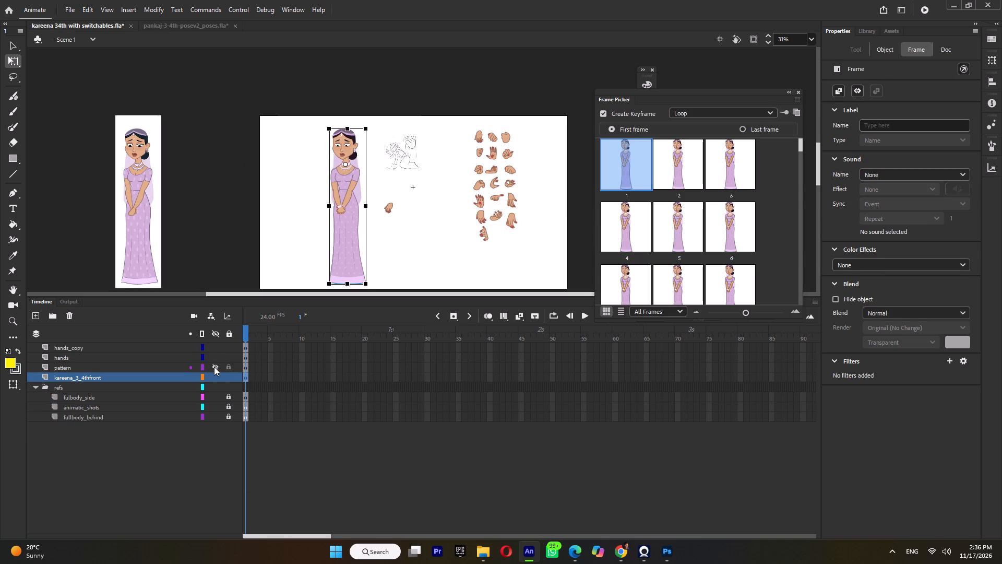
pyautogui.click(214, 367)
pyautogui.click(342, 227)
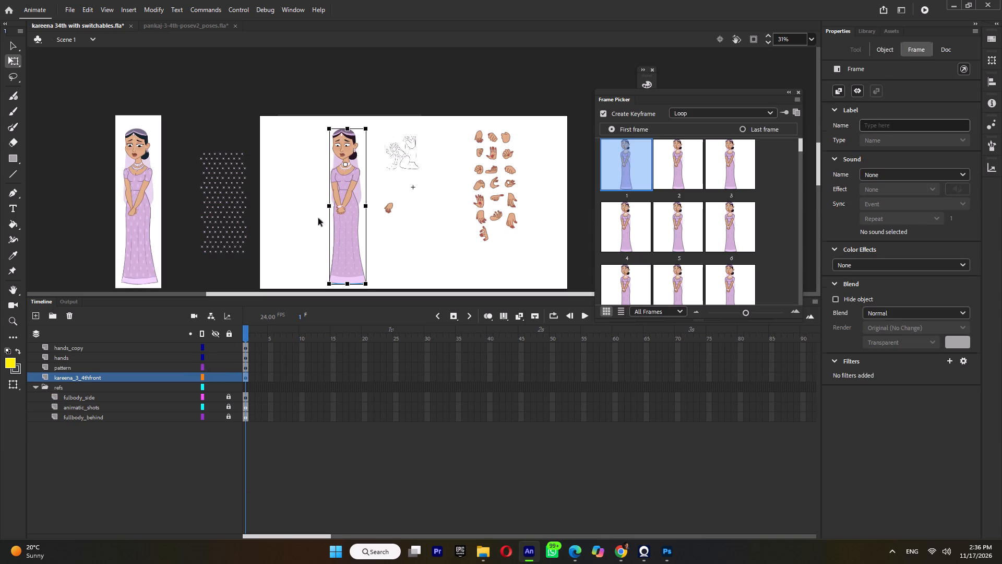
pyautogui.hotkey('ctrl', 's')
# Switch to the pankaj-3-4th-posev2_poses.fla document and return from Symbol 2 to Scene 1.
pyautogui.click(161, 28)
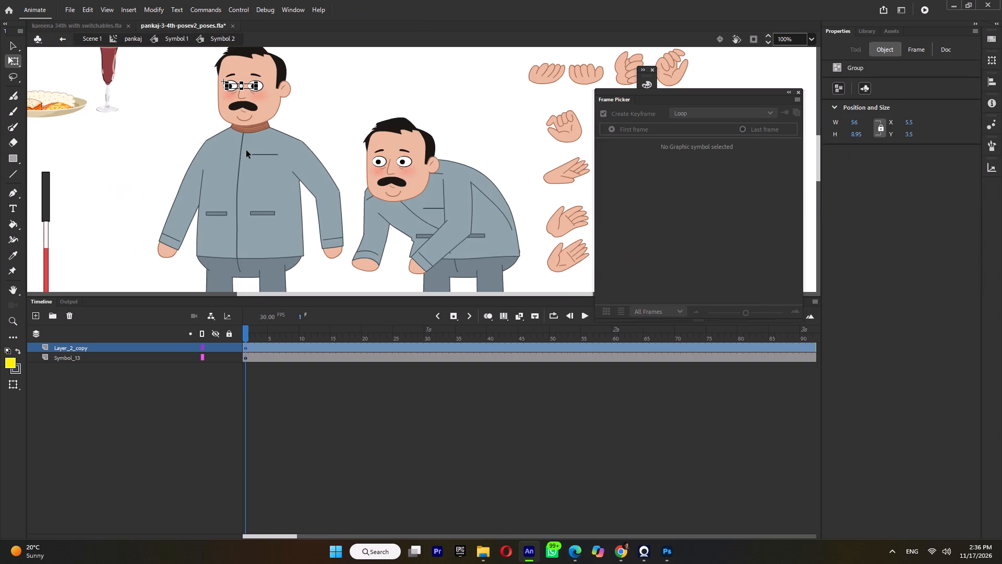
pyautogui.keyDown('ctrl'); pyautogui.scroll(-7, 293, 174); pyautogui.keyUp('ctrl')
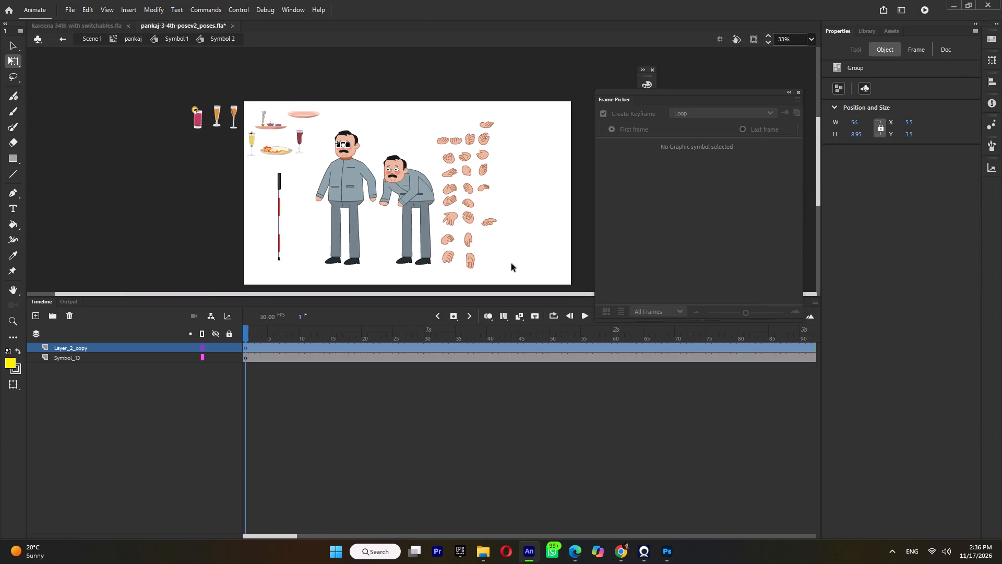
pyautogui.keyDown('ctrl'); pyautogui.scroll(1, 497, 267); pyautogui.keyUp('ctrl')
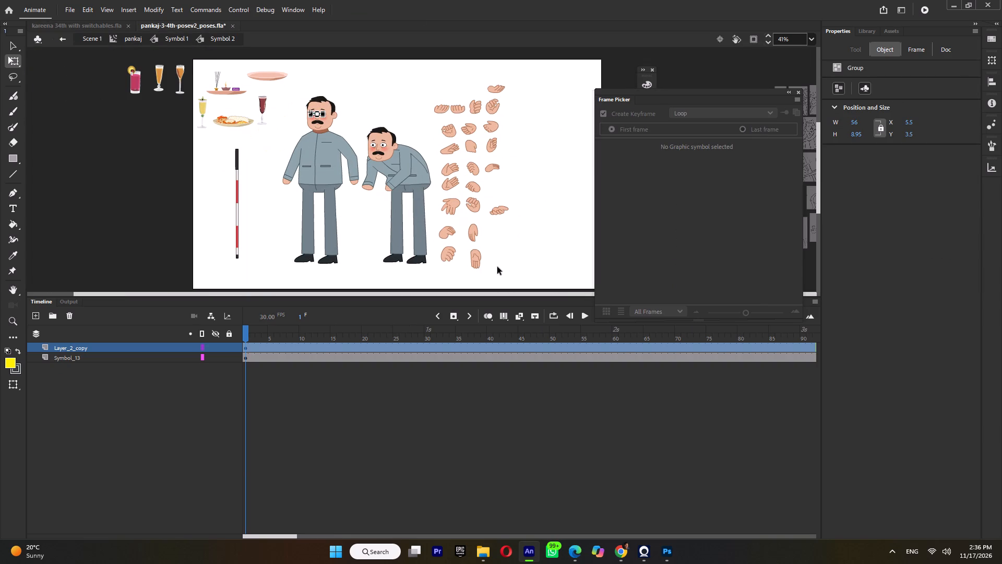
pyautogui.moveTo(536, 69); pyautogui.dragTo(522, 120)
pyautogui.moveTo(522, 120); pyautogui.dragTo(443, 330)
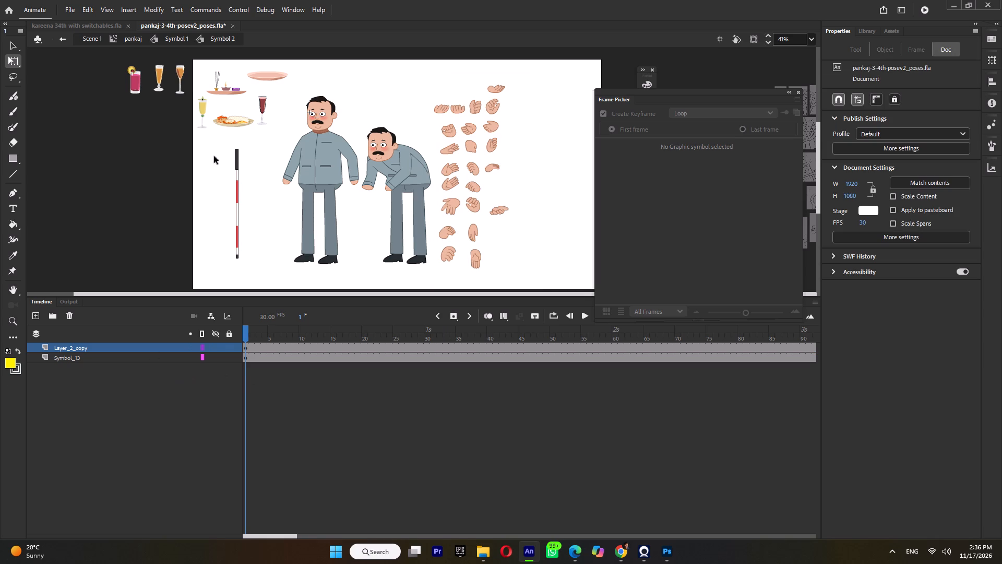
pyautogui.click(82, 36)
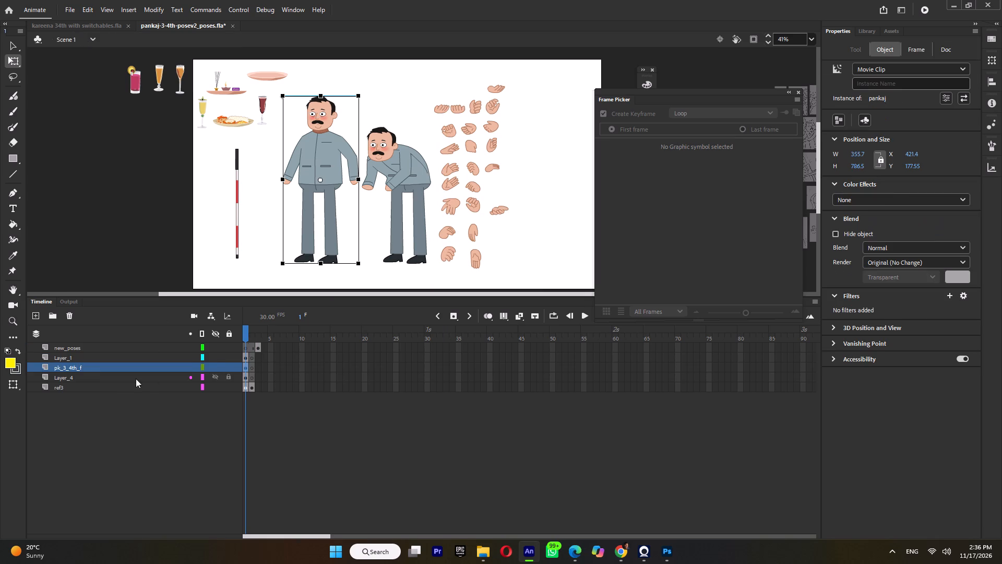
# Copy all the hand drawings from Layer_4 and paste them in place on a new layer directly above it.
pyautogui.click(65, 375)
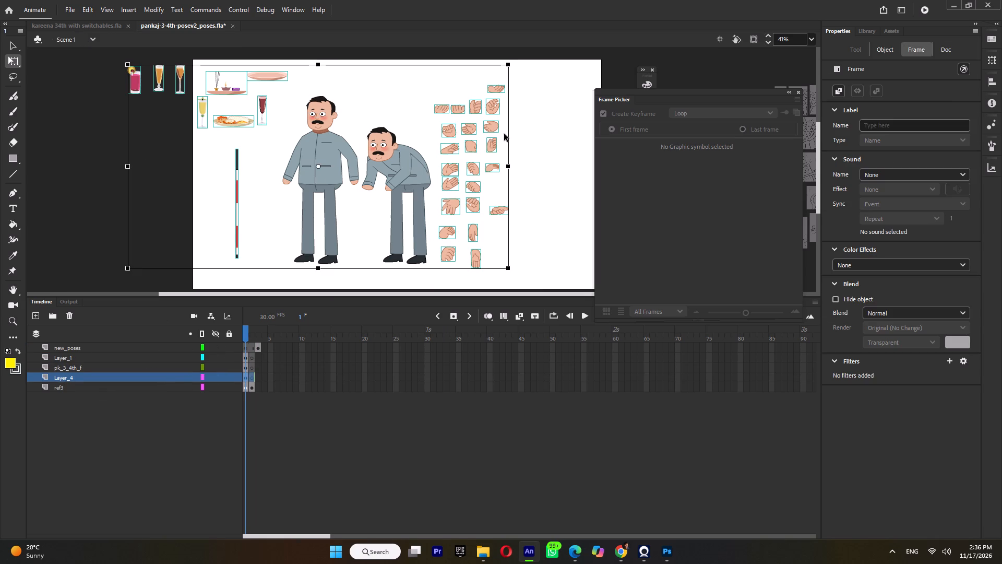
pyautogui.moveTo(543, 66); pyautogui.dragTo(439, 310)
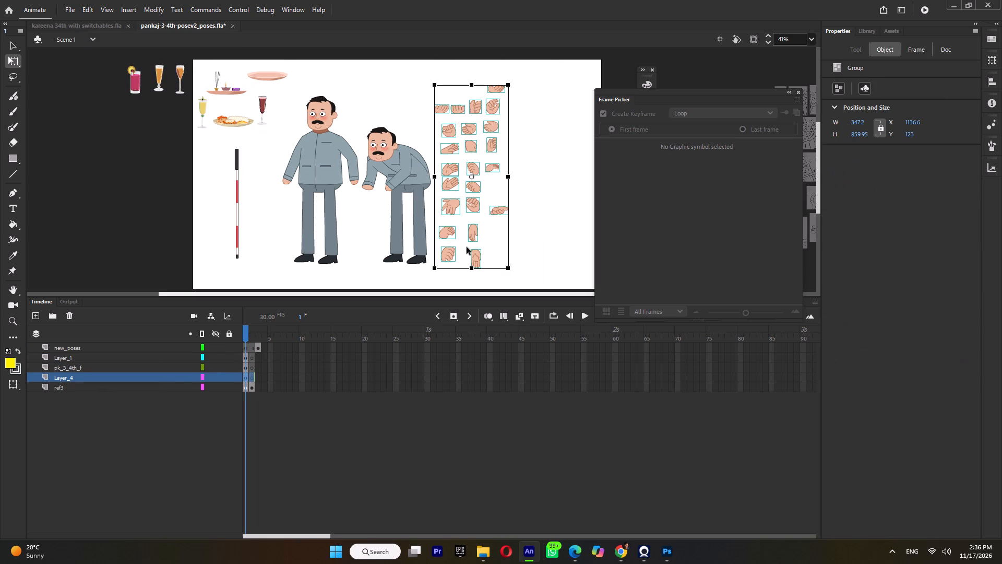
pyautogui.hotkey('ctrl', 'c')
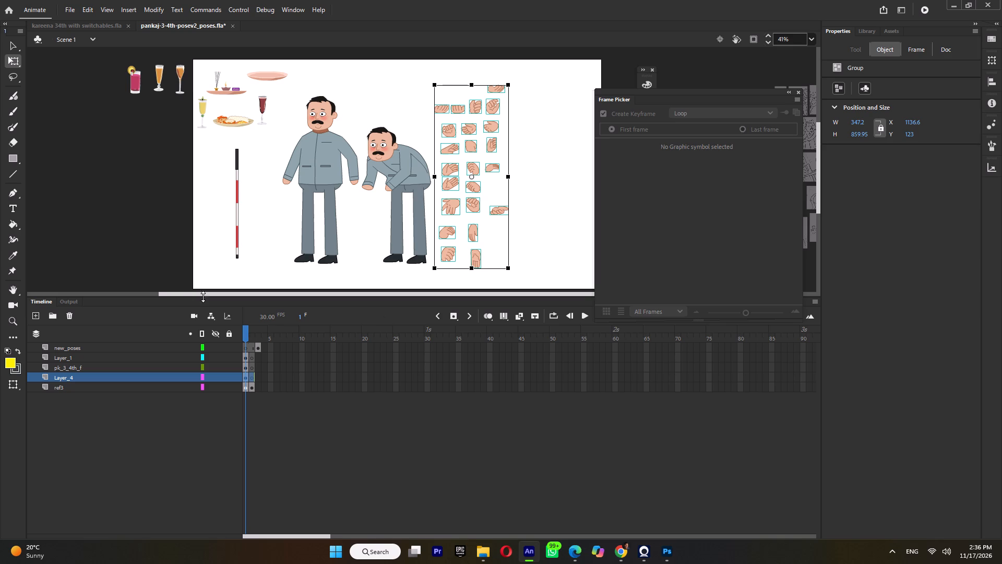
pyautogui.click(35, 316)
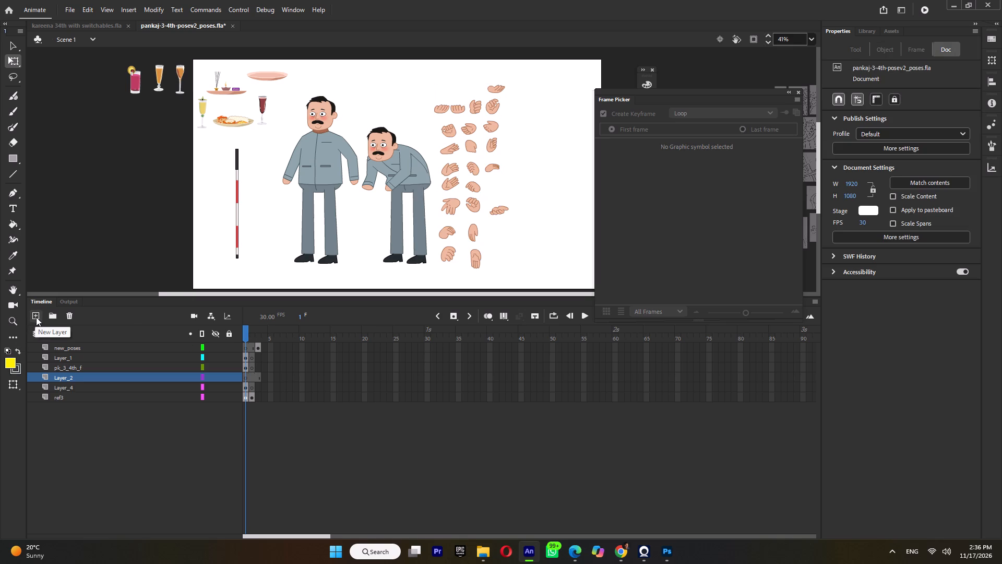
pyautogui.hotkey('ctrl', 'shift', 'v')
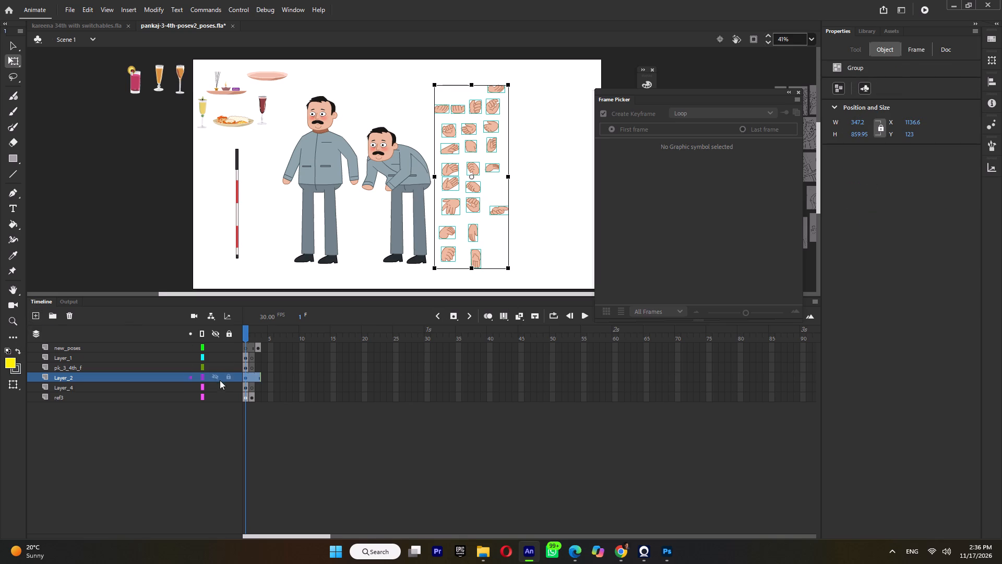
# Hide Layer_4 and convert the pasted hand drawings into a Graphic symbol.
pyautogui.click(216, 386)
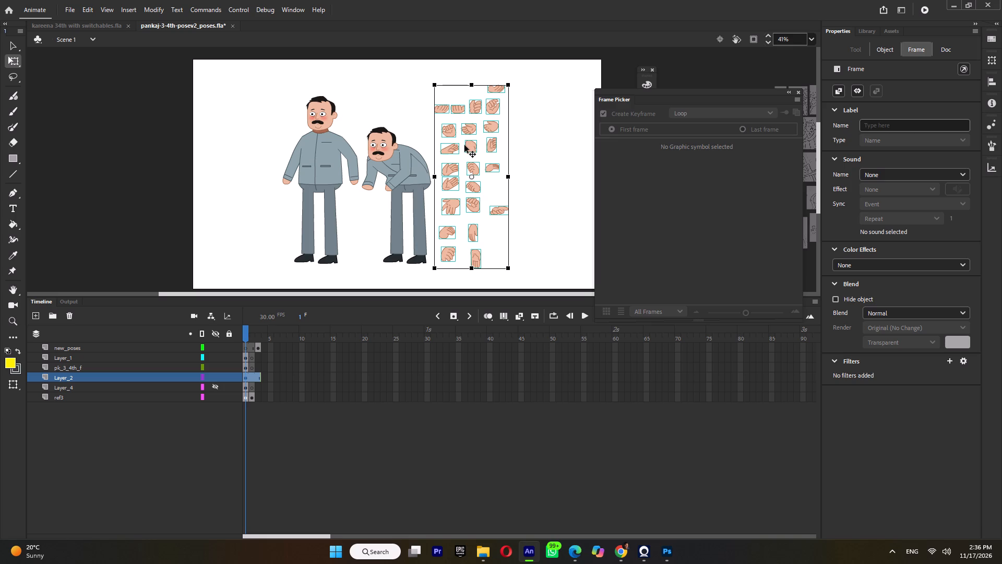
pyautogui.press('F8')
pyautogui.click(553, 135)
# Open the new hands symbol and stack the two curled-finger hands of the middle column on the hand between them.
pyautogui.keyDown('ctrl'); pyautogui.scroll(3, 485, 198); pyautogui.keyUp('ctrl')
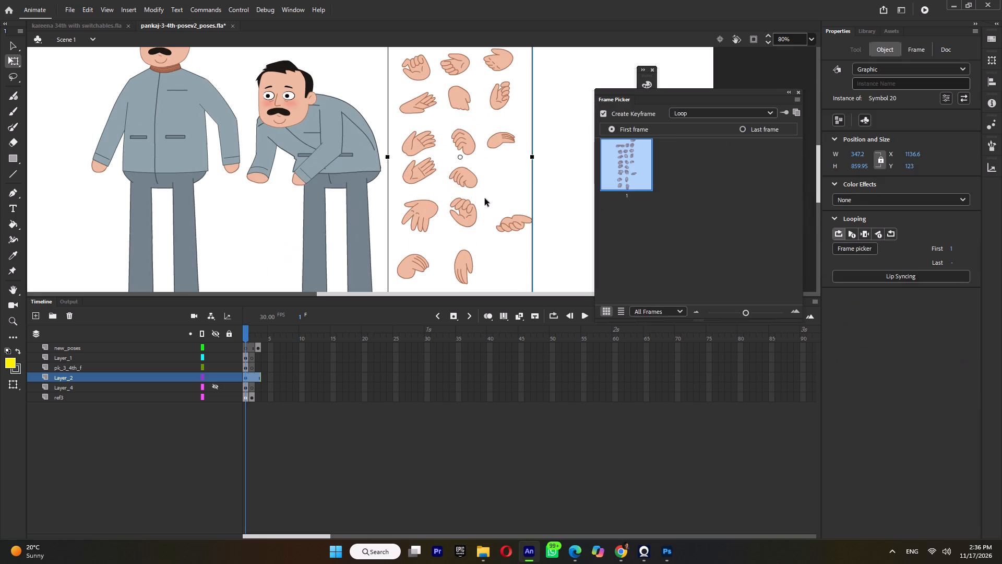
pyautogui.click(457, 228)
pyautogui.doubleClick(465, 217)
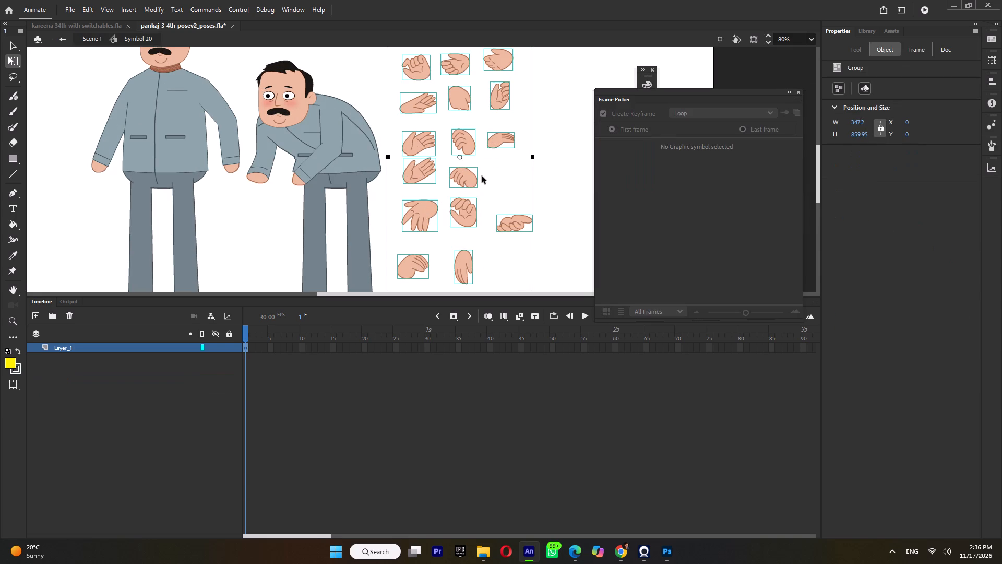
pyautogui.click(483, 176)
pyautogui.moveTo(468, 216); pyautogui.dragTo(470, 177)
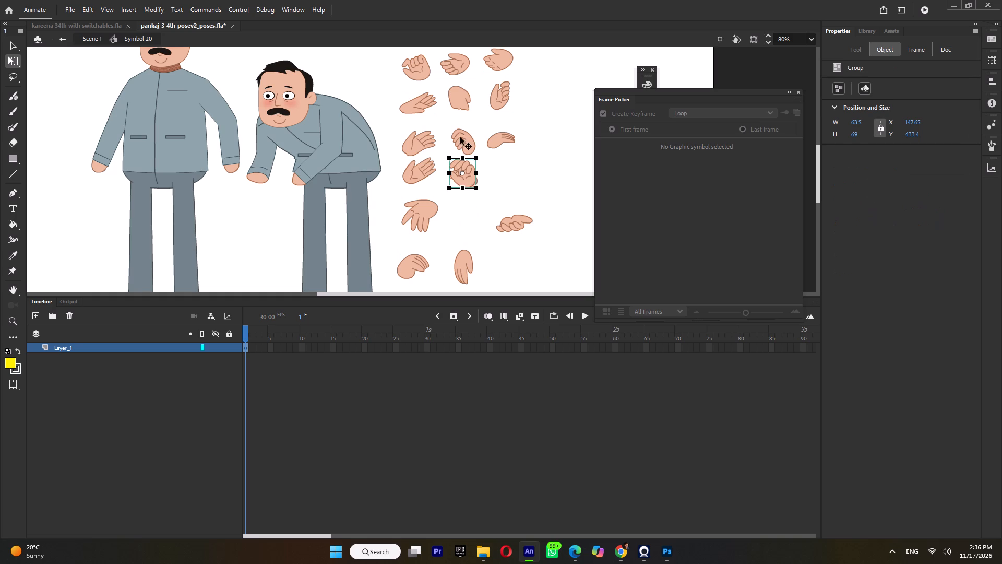
pyautogui.moveTo(461, 137); pyautogui.dragTo(460, 173)
# Move the fingerless-looking hand from the middle column onto the stack, rotate it about half a turn, and align it with the others.
pyautogui.moveTo(458, 95); pyautogui.dragTo(474, 185)
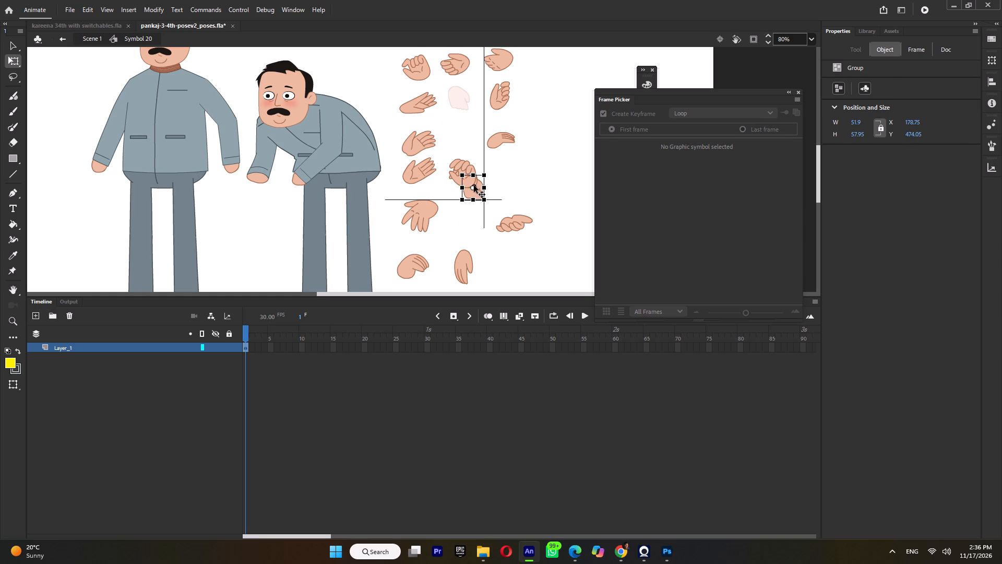
pyautogui.moveTo(474, 185); pyautogui.dragTo(468, 187)
pyautogui.moveTo(482, 206); pyautogui.dragTo(483, 204)
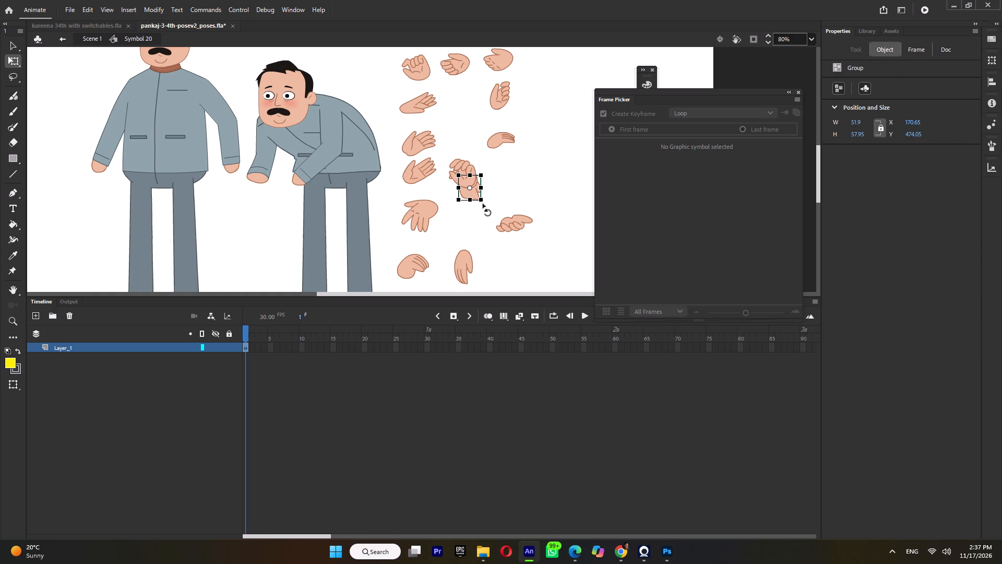
pyautogui.moveTo(483, 204); pyautogui.dragTo(443, 166)
pyautogui.moveTo(475, 196); pyautogui.dragTo(466, 180)
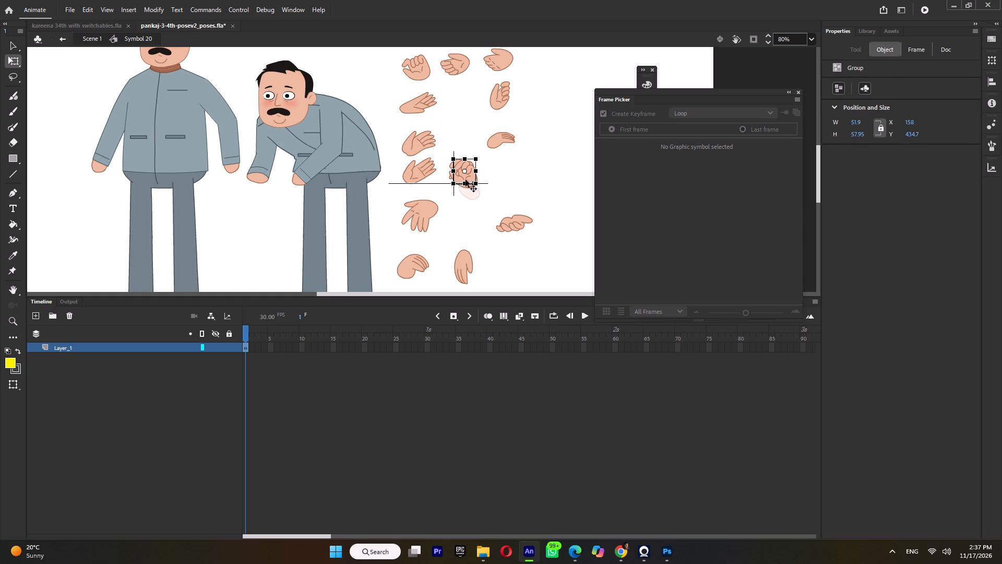
pyautogui.moveTo(466, 180); pyautogui.dragTo(467, 179)
# Rotate the spread-finger hand clockwise so its fingers point up, and place it on the hand stack.
pyautogui.click(421, 213)
pyautogui.moveTo(444, 197); pyautogui.dragTo(436, 256)
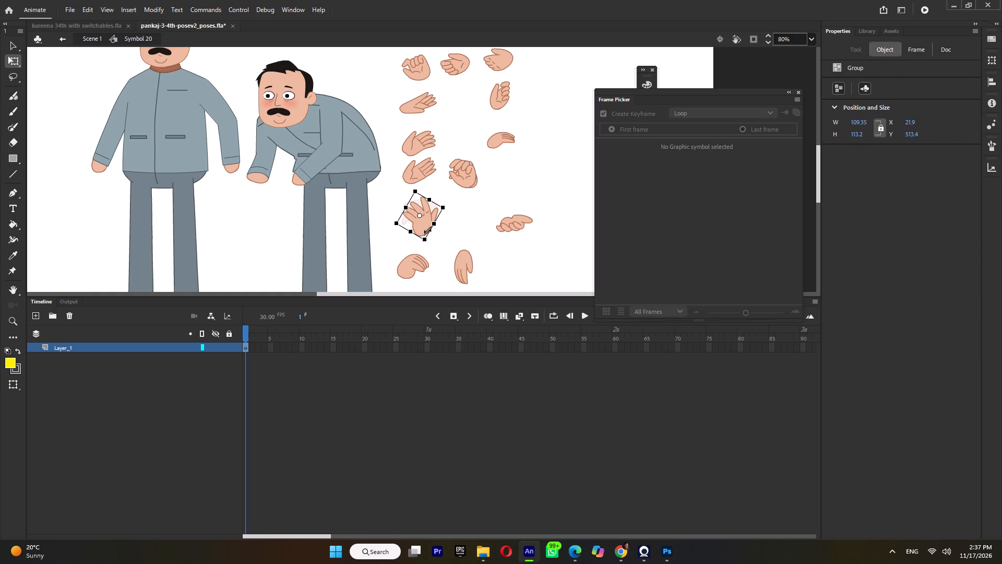
pyautogui.moveTo(424, 227); pyautogui.dragTo(468, 180)
# Rotate the two wide open-palm hands of the left column counterclockwise so their fingers point up, and place both on the hand stack.
pyautogui.click(417, 177)
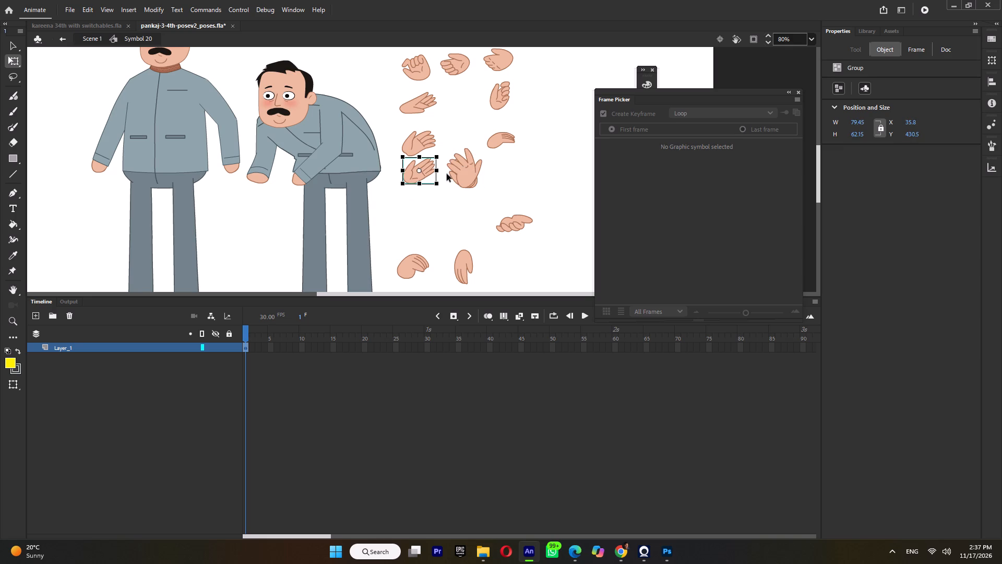
pyautogui.moveTo(445, 183); pyautogui.dragTo(443, 177)
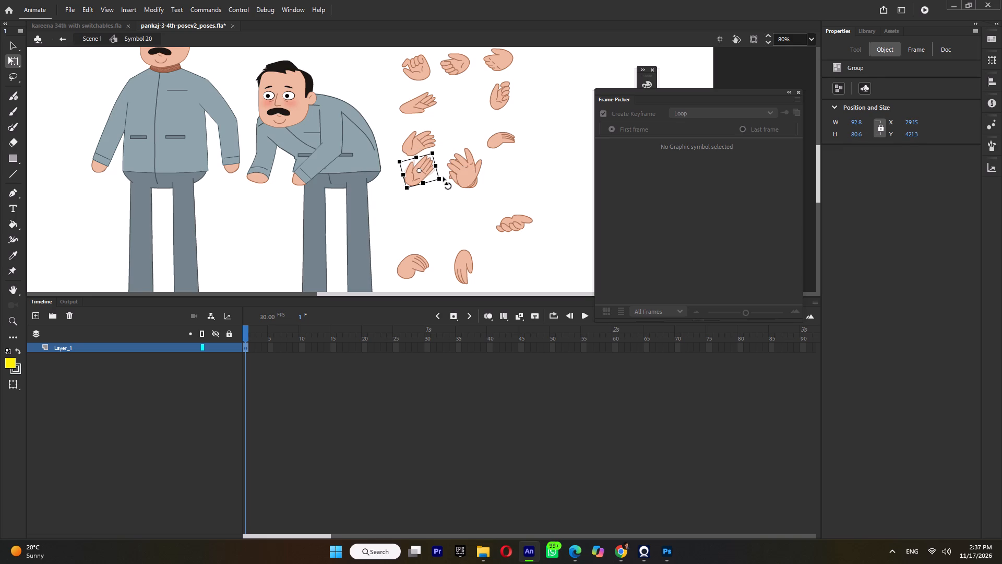
pyautogui.moveTo(443, 177); pyautogui.dragTo(434, 152)
pyautogui.moveTo(426, 175); pyautogui.dragTo(471, 176)
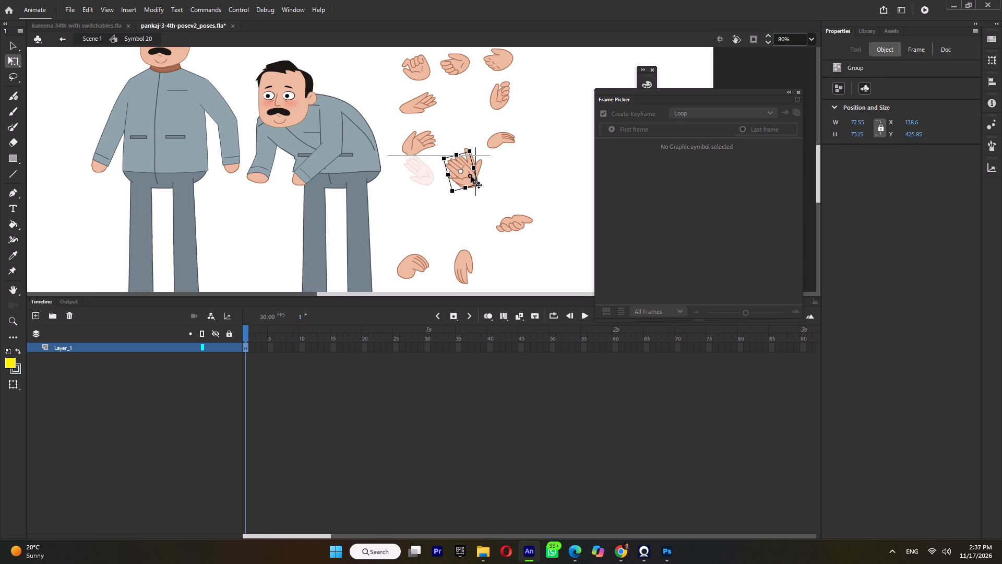
pyautogui.moveTo(471, 176); pyautogui.dragTo(469, 176)
pyautogui.click(417, 132)
pyautogui.moveTo(443, 135); pyautogui.dragTo(402, 116)
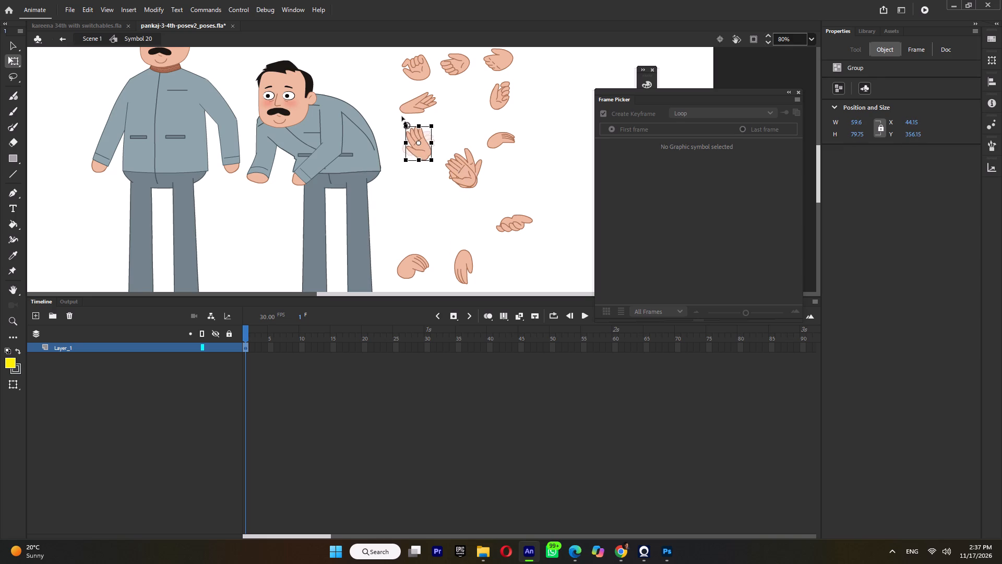
pyautogui.moveTo(402, 116); pyautogui.dragTo(401, 119)
pyautogui.moveTo(421, 149); pyautogui.dragTo(470, 178)
# Rotate the slim open hand below the left column's fist counterclockwise until its fingers point up, and place it on the stack without distortion.
pyautogui.click(422, 108)
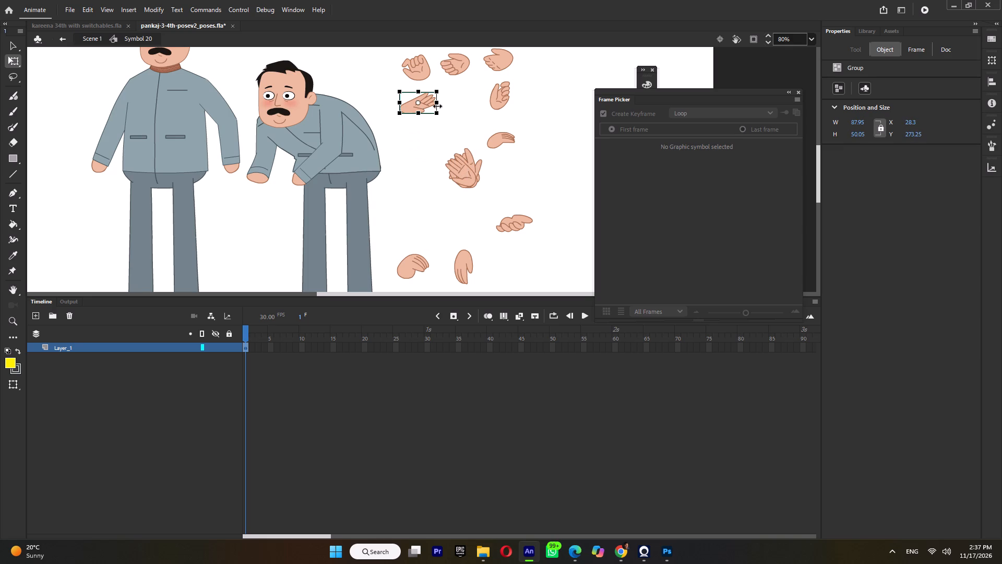
pyautogui.moveTo(441, 93); pyautogui.dragTo(394, 84)
pyautogui.moveTo(426, 103); pyautogui.dragTo(460, 152)
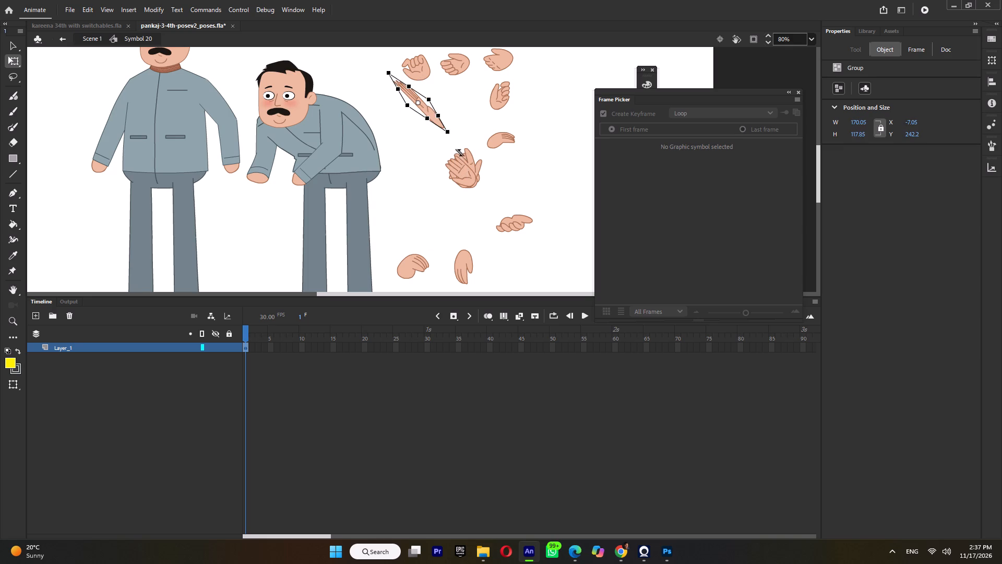
pyautogui.moveTo(460, 152); pyautogui.dragTo(463, 156)
pyautogui.hotkey('ctrl', 'z')
pyautogui.moveTo(425, 108); pyautogui.dragTo(470, 177)
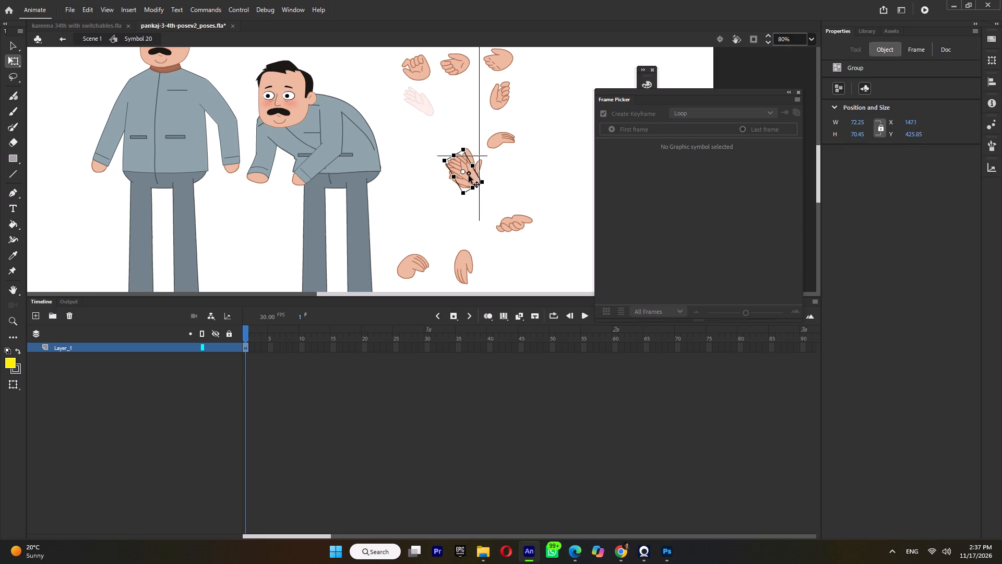
# Rotate the small slim hand beside the stack upright, flip it horizontally, tilt it slightly counterclockwise, and place it on the stack.
pyautogui.click(499, 143)
pyautogui.moveTo(521, 133); pyautogui.dragTo(480, 91)
pyautogui.rightClick(505, 143)
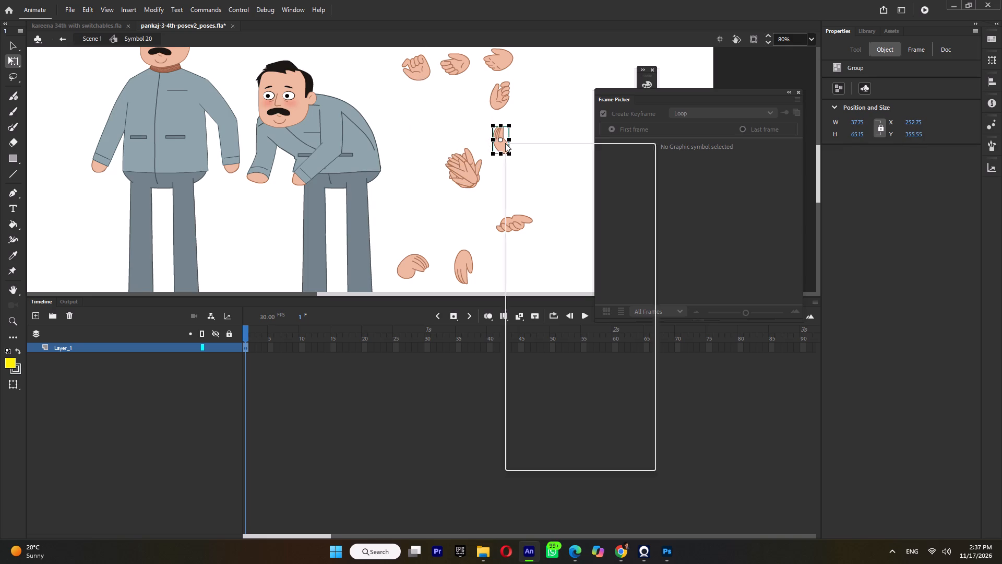
pyautogui.click(568, 319)
pyautogui.click(683, 436)
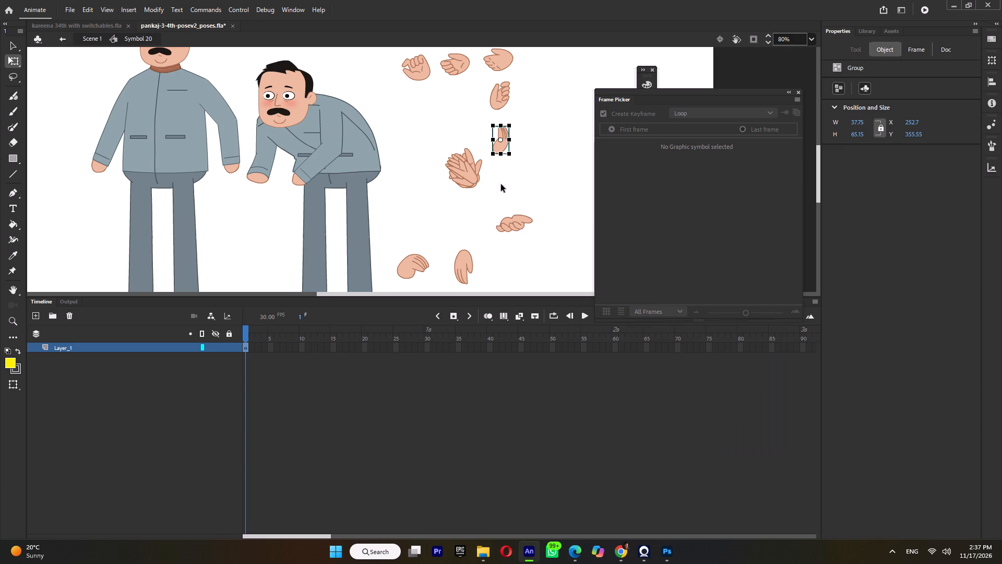
pyautogui.moveTo(515, 123); pyautogui.dragTo(504, 118)
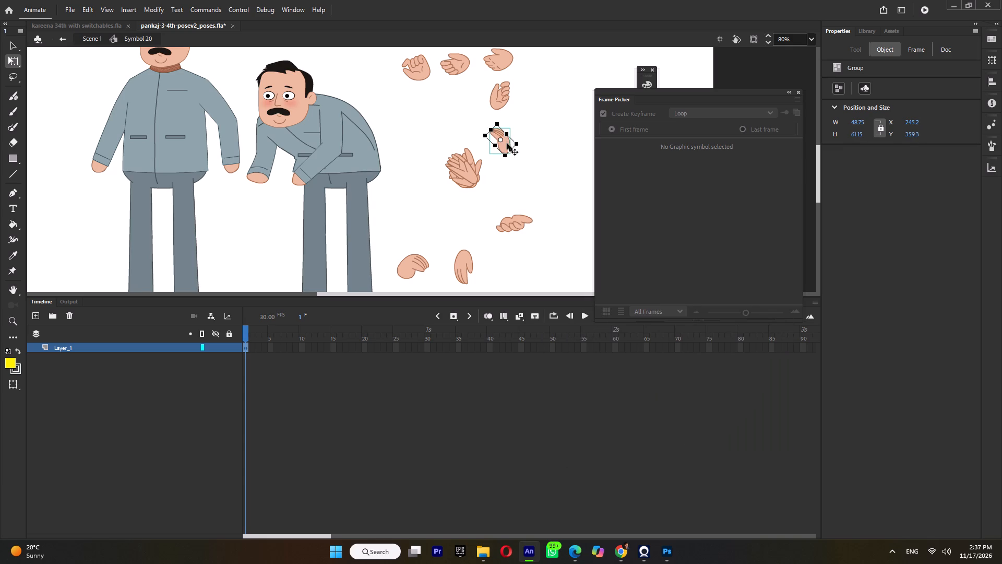
pyautogui.moveTo(506, 143); pyautogui.dragTo(467, 173)
# Rotate the pointing hand and the downward-facing hand below the stack so their fingers point up, and place both on the stack.
pyautogui.click(511, 222)
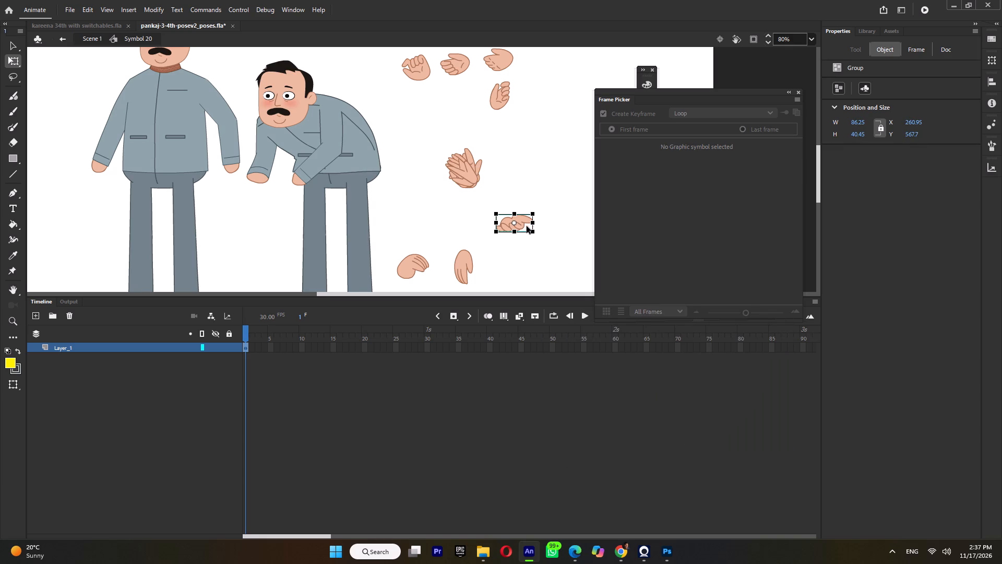
pyautogui.moveTo(539, 215); pyautogui.dragTo(489, 186)
pyautogui.moveTo(519, 229); pyautogui.dragTo(472, 183)
pyautogui.click(462, 266)
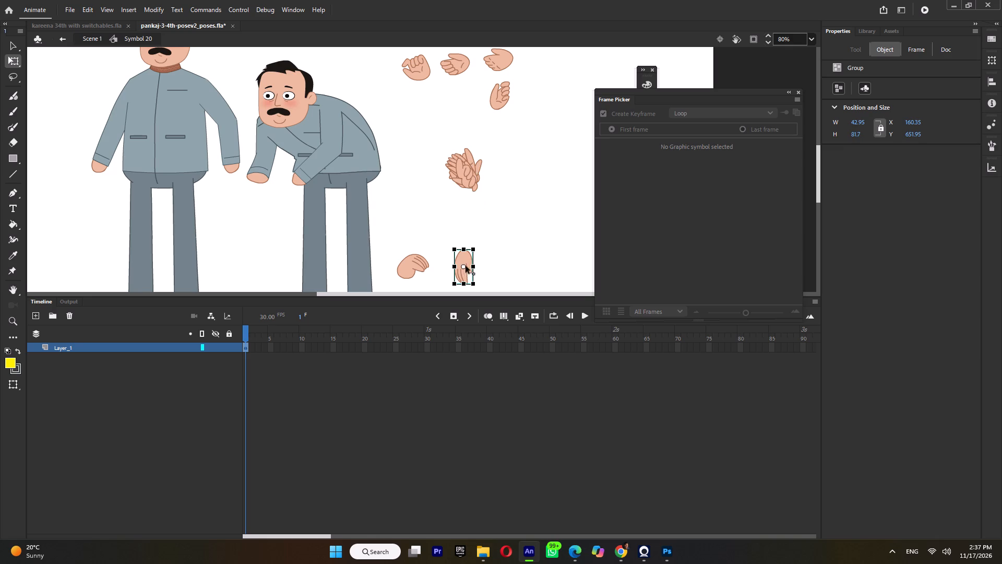
pyautogui.moveTo(484, 244); pyautogui.dragTo(449, 279)
pyautogui.moveTo(477, 246); pyautogui.dragTo(477, 273)
pyautogui.moveTo(477, 273); pyautogui.dragTo(469, 291)
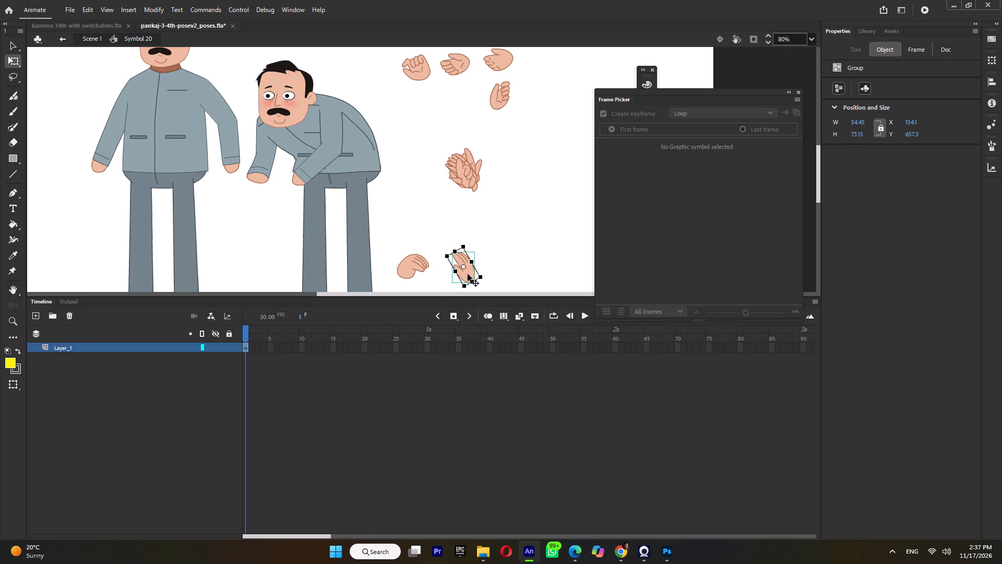
pyautogui.moveTo(468, 274); pyautogui.dragTo(466, 172)
# Flip the bent hand below the stack horizontally and place it on the hand stack.
pyautogui.click(411, 258)
pyautogui.rightClick(411, 258)
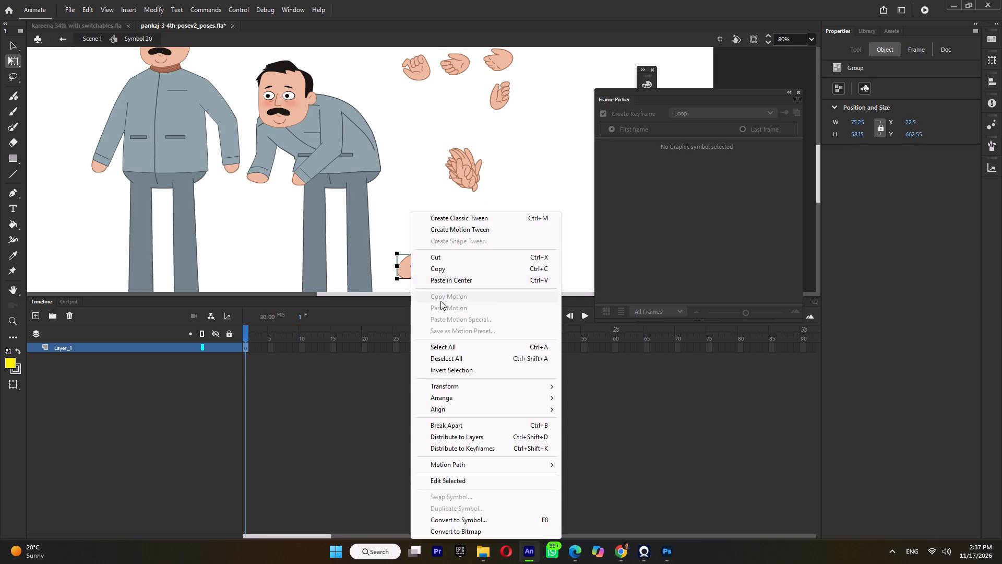
pyautogui.click(449, 384)
pyautogui.click(616, 498)
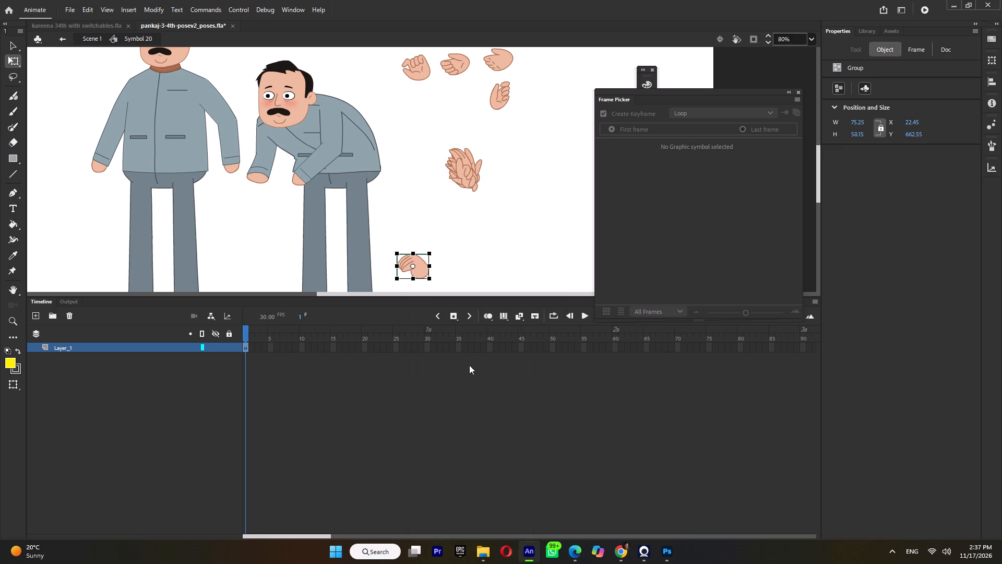
pyautogui.moveTo(421, 267); pyautogui.dragTo(467, 175)
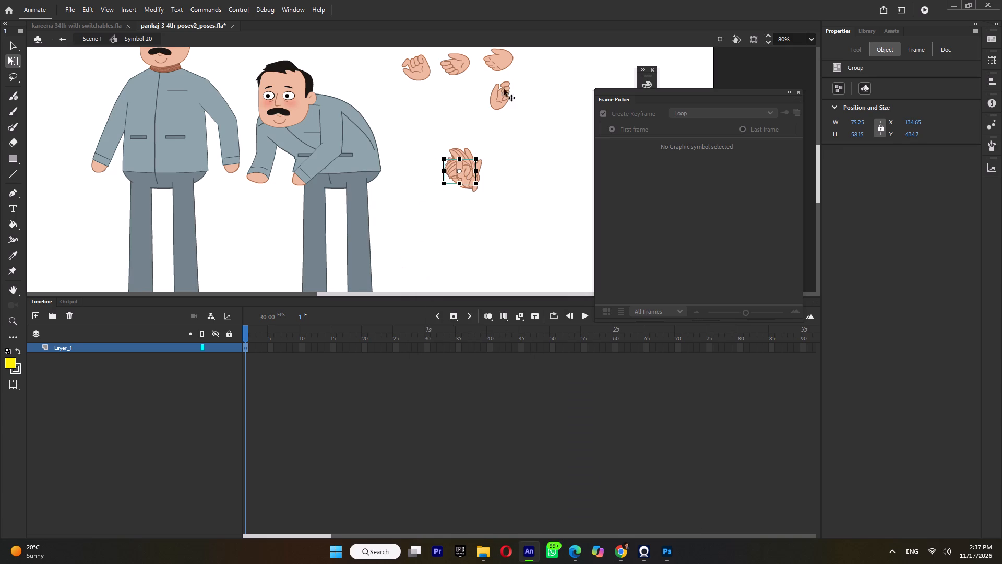
# Move the two short curled-finger hands of the upper row and the fist below them onto the hand stack.
pyautogui.scroll(1, 486, 174)
pyautogui.click(402, 98)
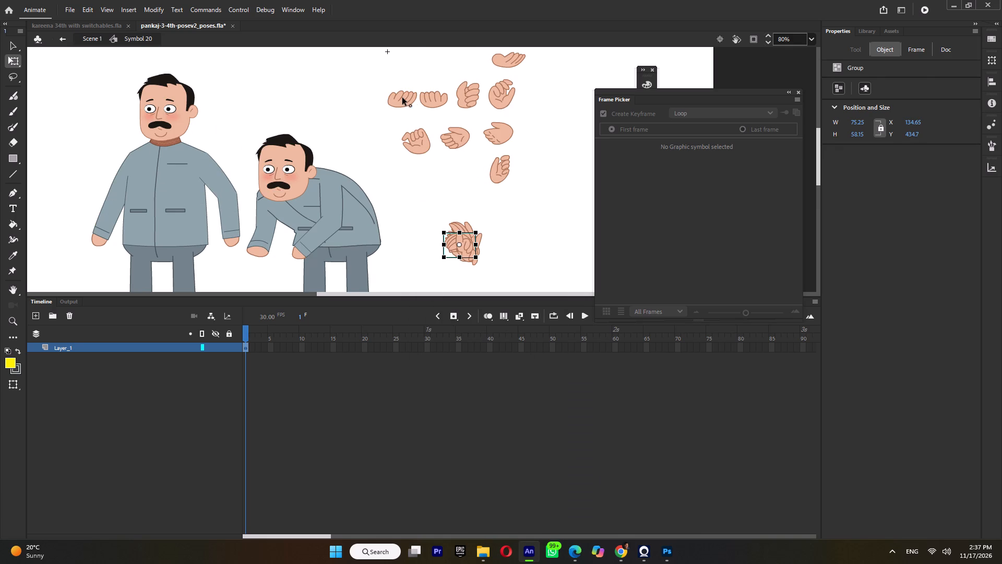
pyautogui.moveTo(408, 97); pyautogui.dragTo(475, 244)
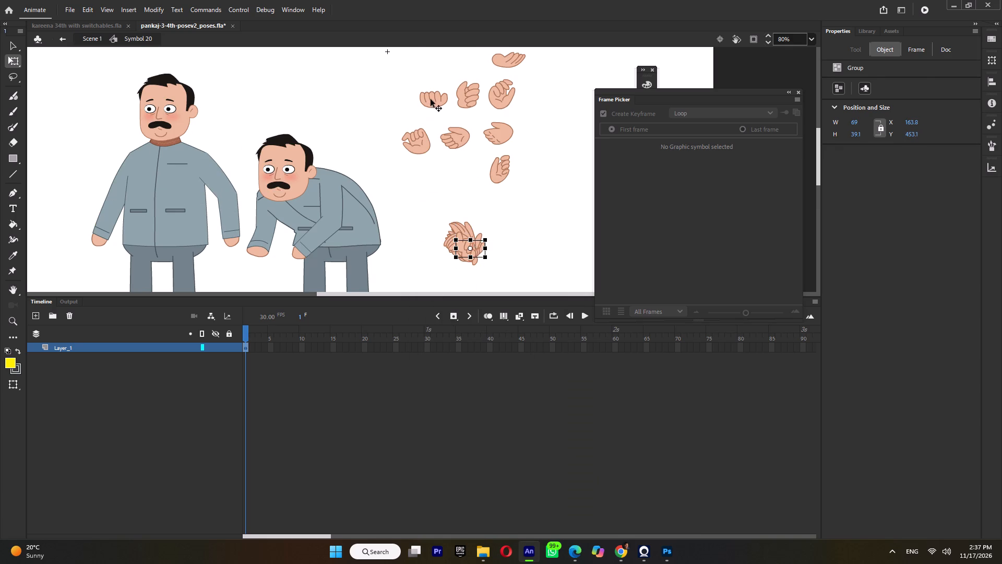
pyautogui.moveTo(431, 99); pyautogui.dragTo(463, 251)
pyautogui.moveTo(411, 136); pyautogui.dragTo(460, 237)
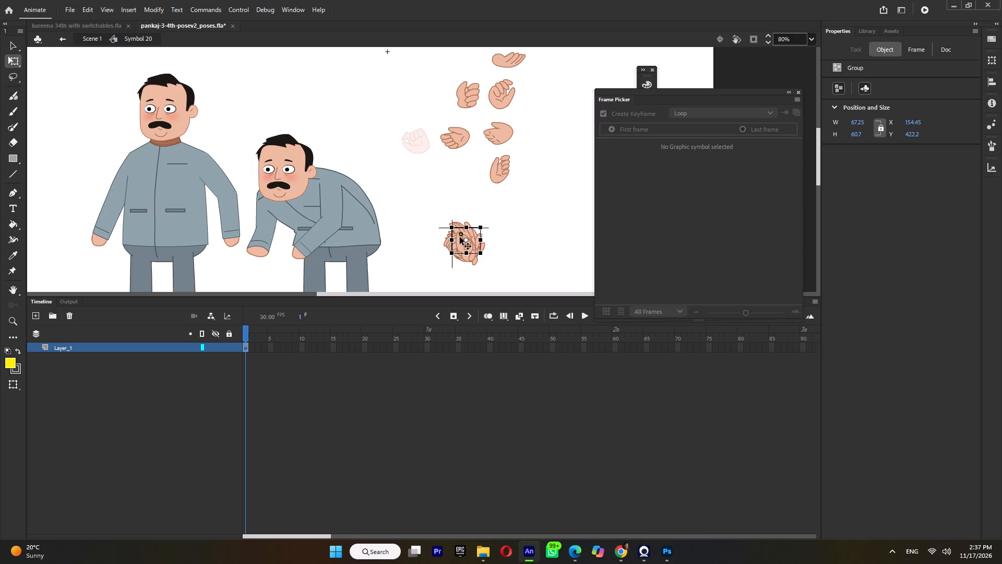
pyautogui.moveTo(460, 237); pyautogui.dragTo(455, 243)
# Rotate the middle left-pointing hand clockwise so its fingers point up, flip it horizontally, and place it on the stack.
pyautogui.click(457, 135)
pyautogui.moveTo(476, 120); pyautogui.dragTo(476, 182)
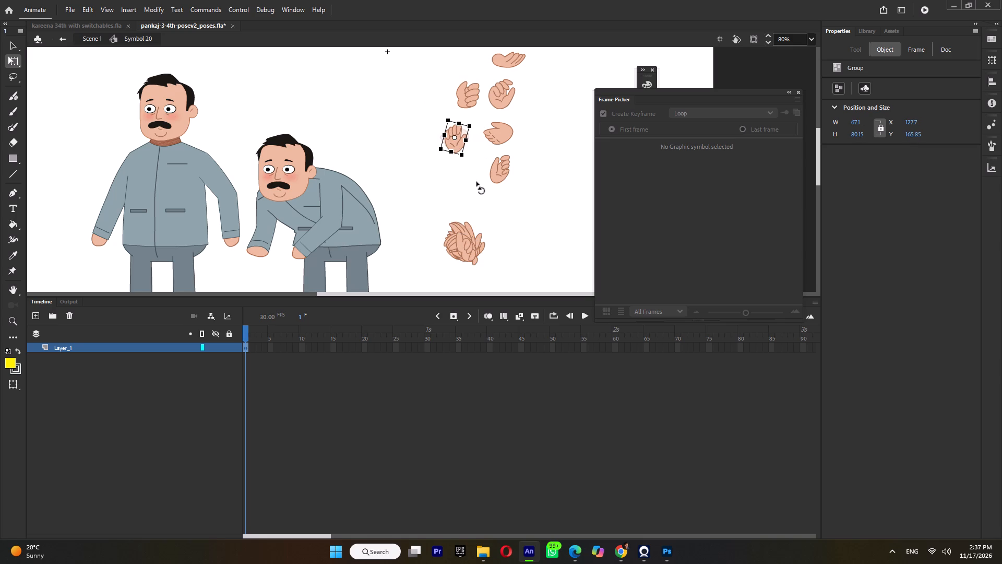
pyautogui.moveTo(476, 182); pyautogui.dragTo(482, 178)
pyautogui.rightClick(458, 145)
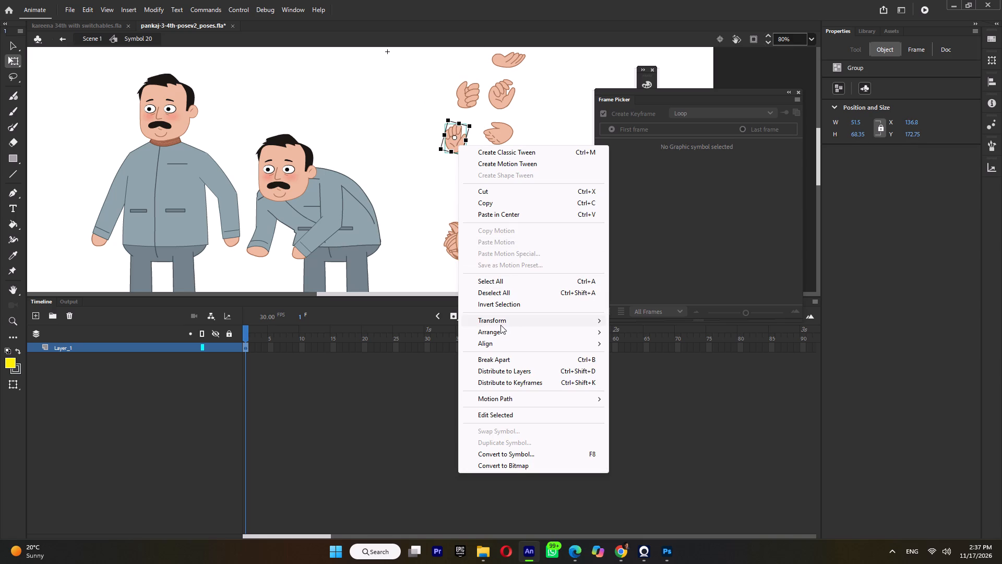
pyautogui.click(500, 325)
pyautogui.click(635, 437)
pyautogui.moveTo(457, 146); pyautogui.dragTo(468, 187)
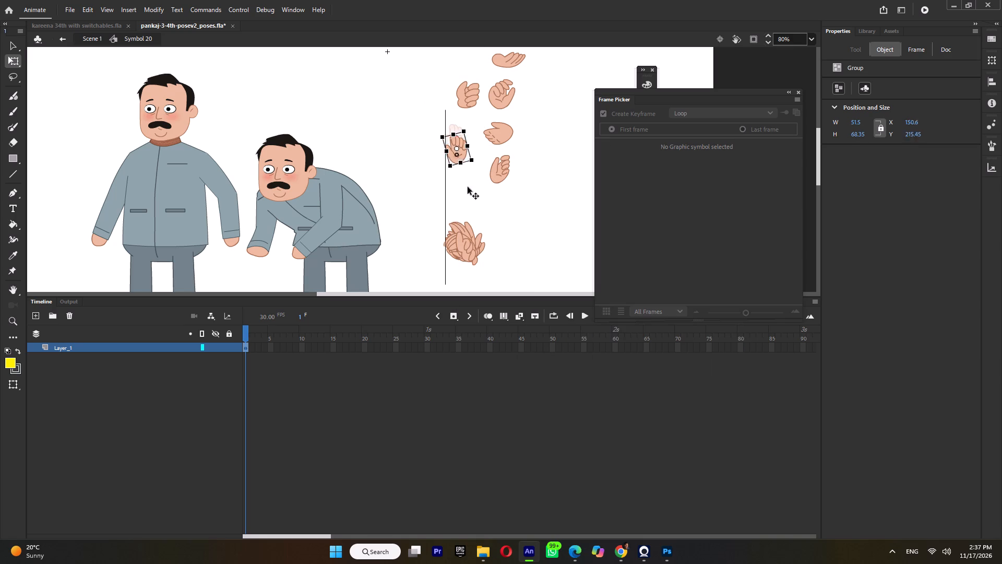
pyautogui.moveTo(468, 187); pyautogui.dragTo(470, 254)
# Stack the upright curled hand, and rotate the left-pointing hand above it clockwise, flip it horizontally and stack it too.
pyautogui.moveTo(497, 170); pyautogui.dragTo(467, 244)
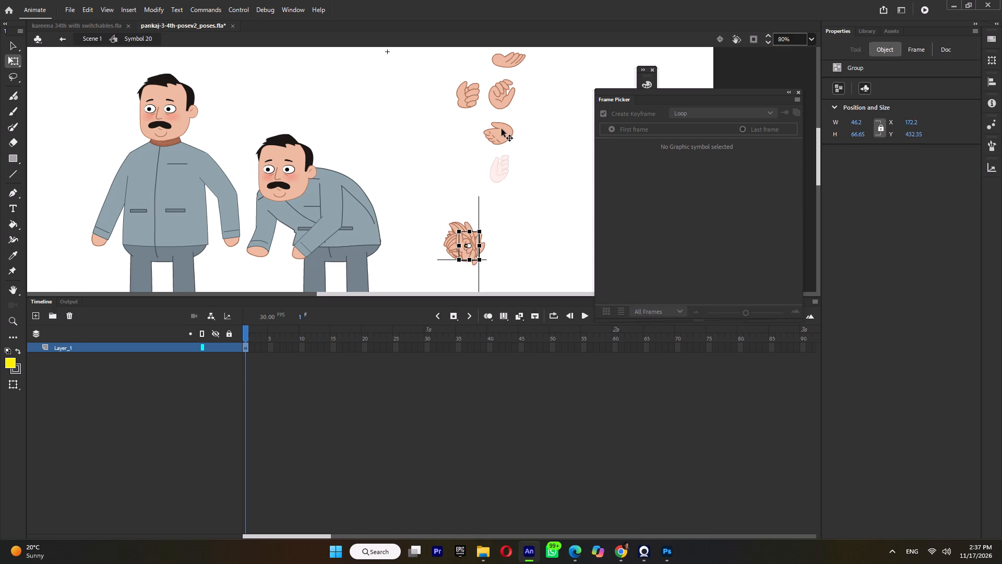
pyautogui.click(502, 130)
pyautogui.moveTo(521, 118); pyautogui.dragTo(507, 170)
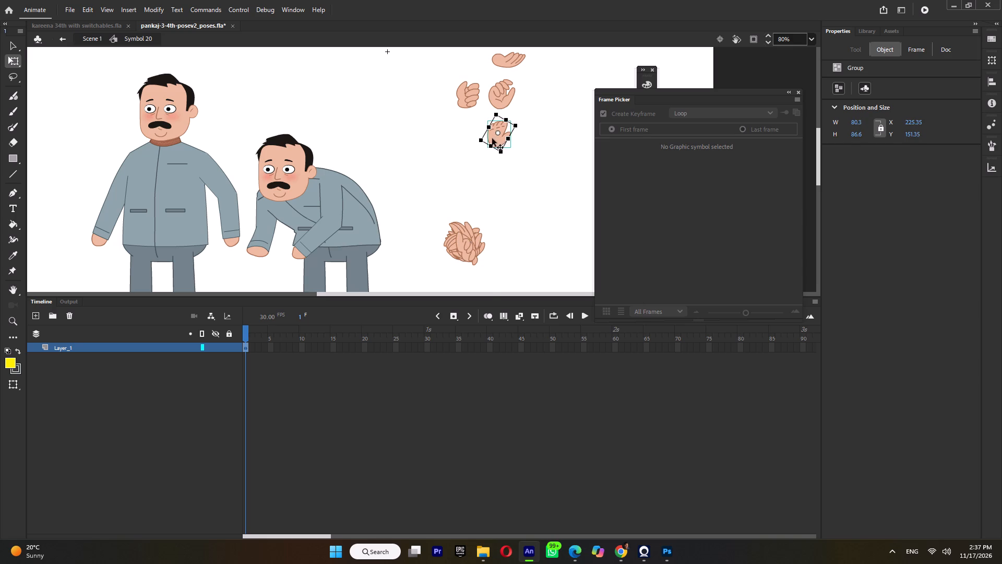
pyautogui.rightClick(492, 138)
pyautogui.click(538, 313)
pyautogui.click(685, 430)
pyautogui.moveTo(506, 140); pyautogui.dragTo(467, 254)
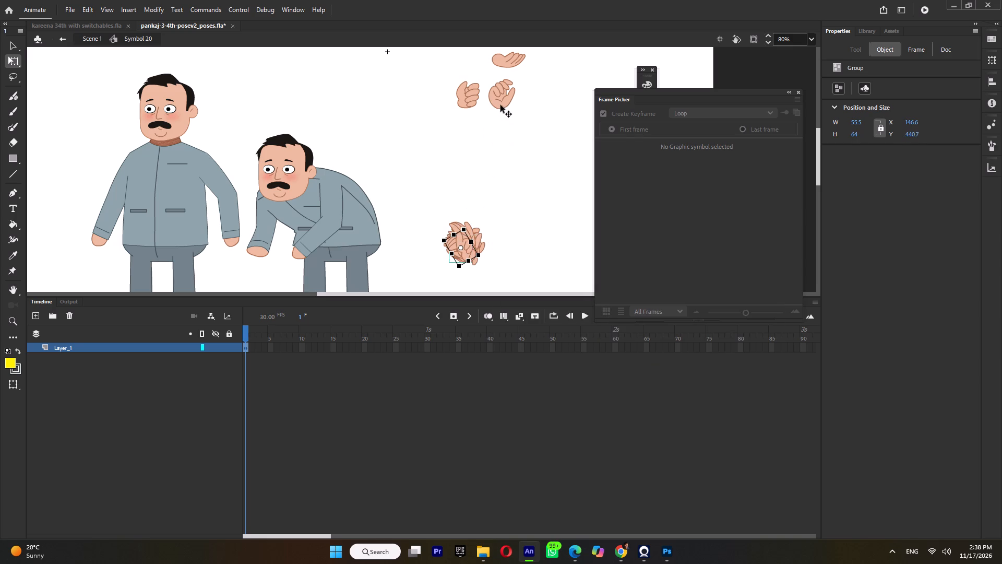
# Flip the loosely curled open hand horizontally and stack it, together with the remaining upper fist and flat hand.
pyautogui.moveTo(500, 100); pyautogui.dragTo(479, 183)
pyautogui.rightClick(479, 183)
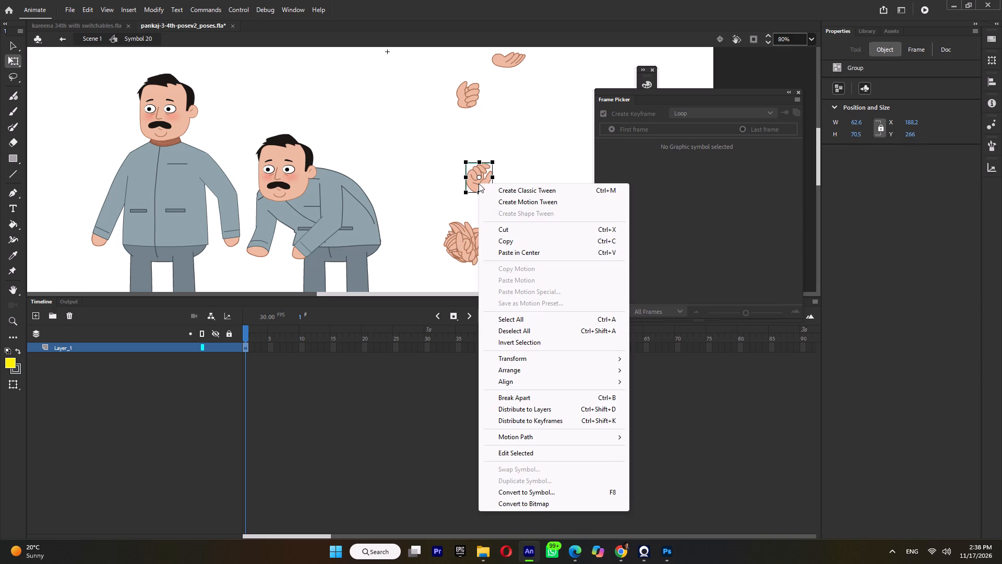
pyautogui.click(545, 361)
pyautogui.click(669, 473)
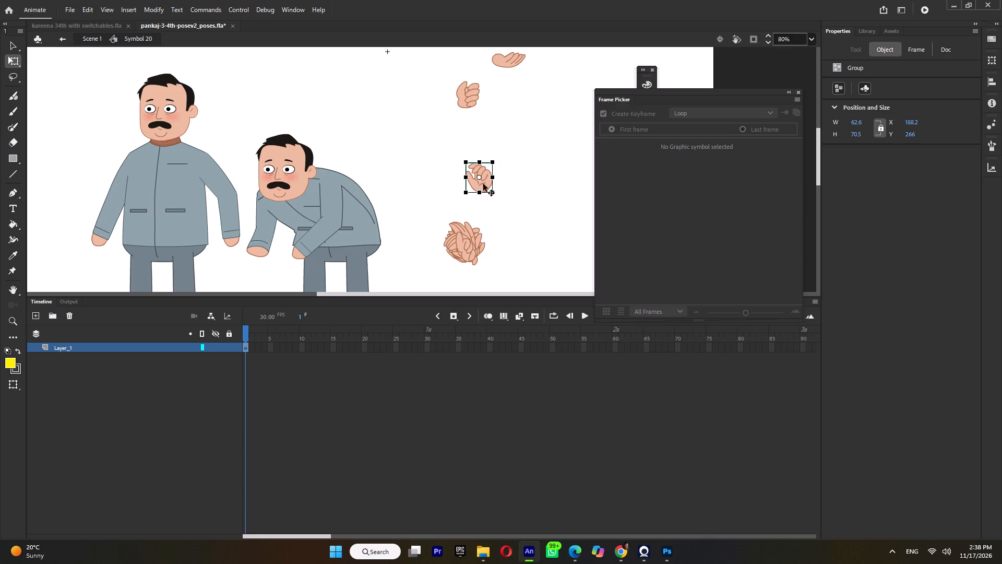
pyautogui.moveTo(483, 184); pyautogui.dragTo(466, 253)
pyautogui.moveTo(470, 102); pyautogui.dragTo(471, 256)
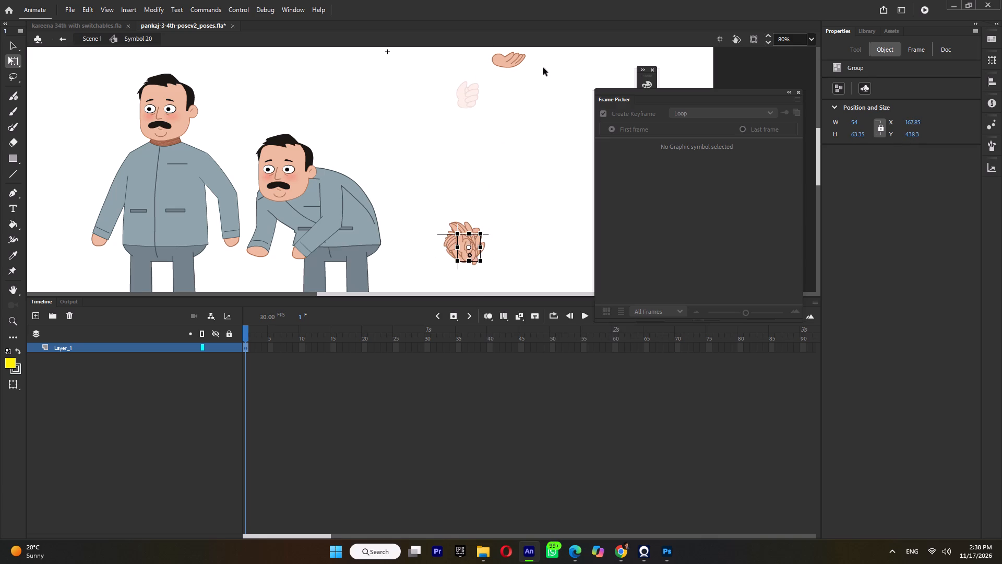
pyautogui.moveTo(509, 63); pyautogui.dragTo(475, 246)
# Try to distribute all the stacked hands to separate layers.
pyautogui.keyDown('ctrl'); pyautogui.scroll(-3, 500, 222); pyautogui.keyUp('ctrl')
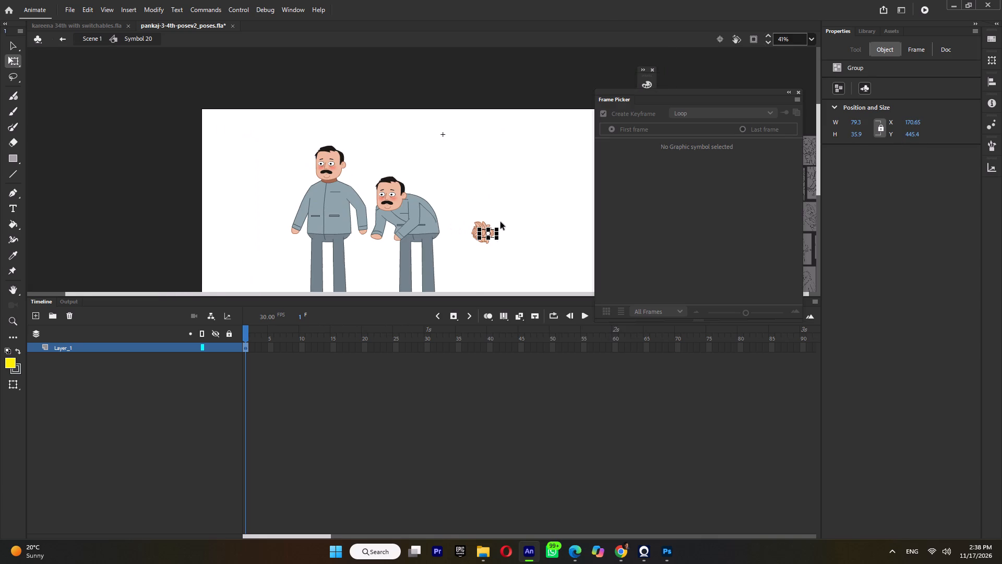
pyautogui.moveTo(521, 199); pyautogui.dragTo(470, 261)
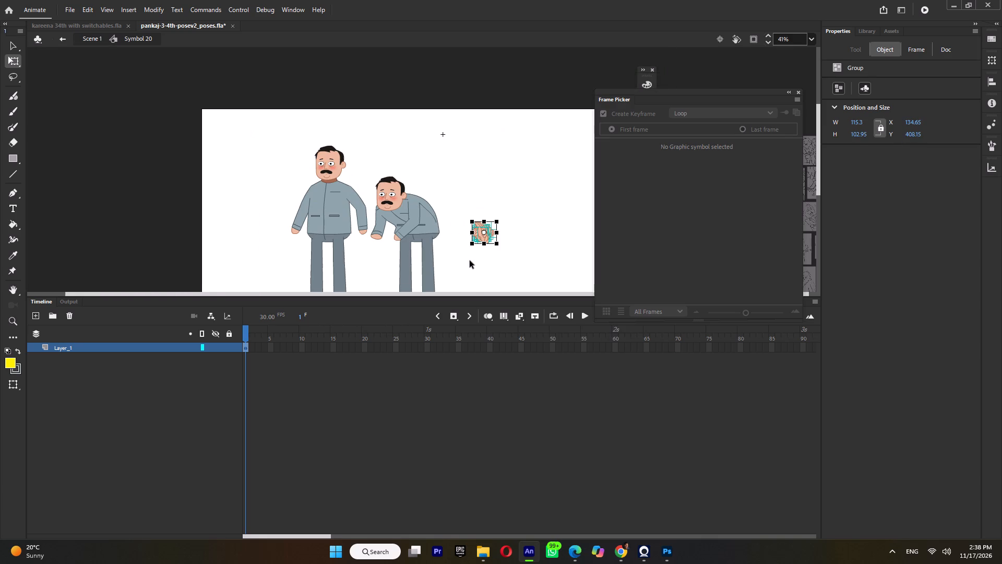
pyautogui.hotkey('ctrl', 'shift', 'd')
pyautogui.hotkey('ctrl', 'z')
# Inside the hands symbol, rotate the leftover upright flat hand beside the man's feet slightly counterclockwise and place it on the stacked hands.
pyautogui.doubleClick(508, 210)
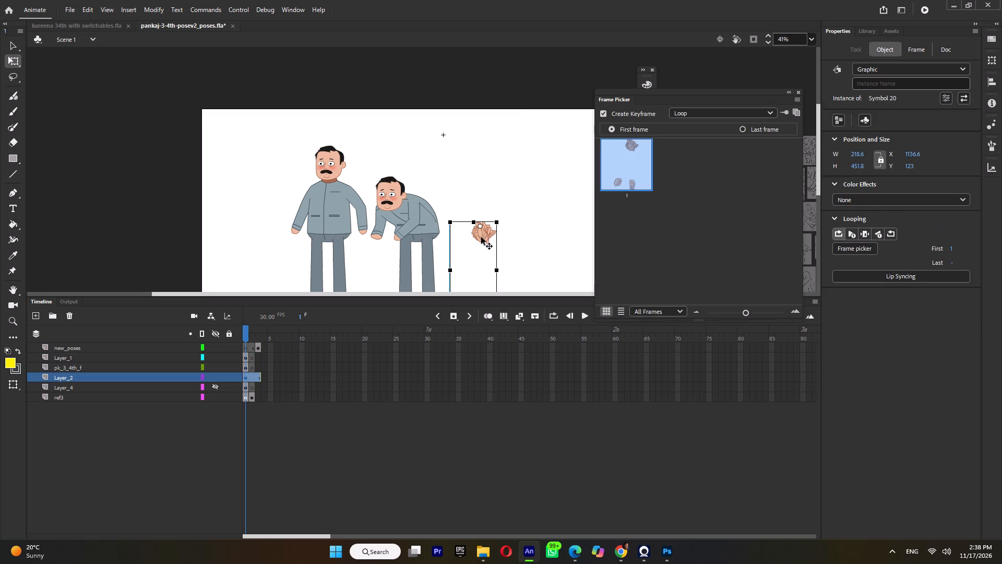
pyautogui.doubleClick(481, 237)
pyautogui.scroll(-2, 493, 209)
pyautogui.click(485, 163)
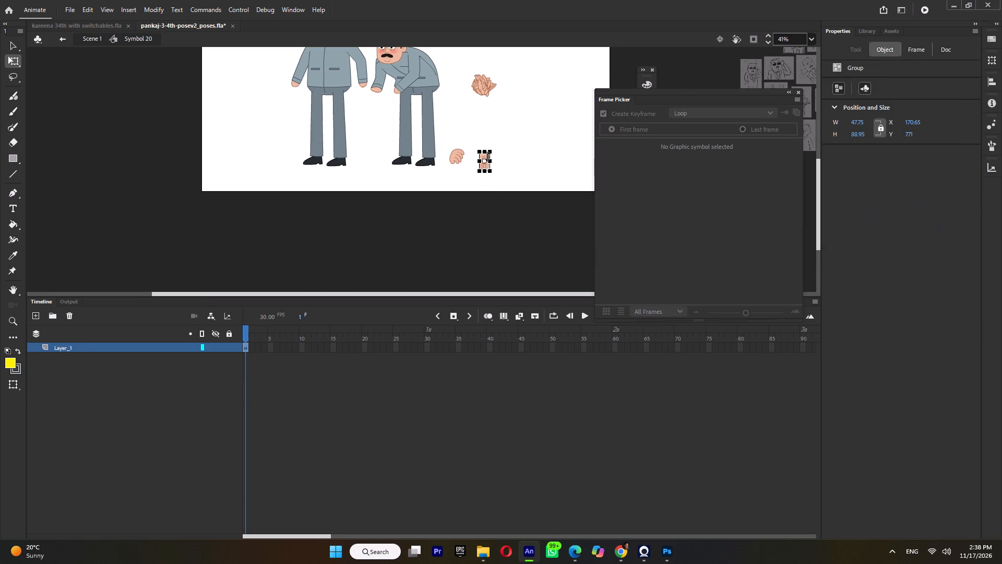
pyautogui.keyDown('ctrl'); pyautogui.scroll(5, 493, 69); pyautogui.keyUp('ctrl')
pyautogui.keyDown('ctrl'); pyautogui.scroll(-2, 480, 186); pyautogui.keyUp('ctrl')
pyautogui.moveTo(490, 272); pyautogui.dragTo(443, 310)
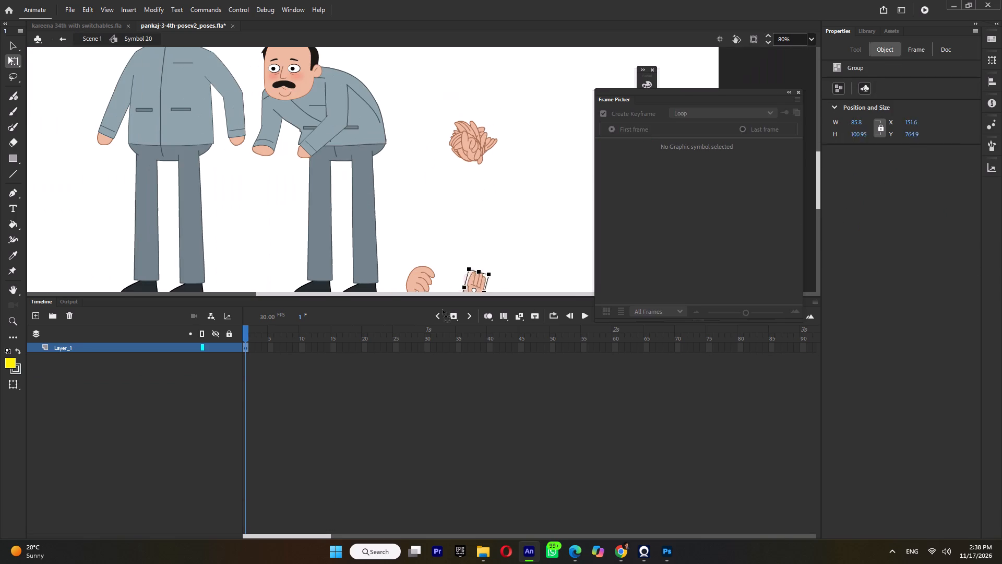
pyautogui.moveTo(443, 310); pyautogui.dragTo(474, 316)
pyautogui.moveTo(474, 283); pyautogui.dragTo(467, 112)
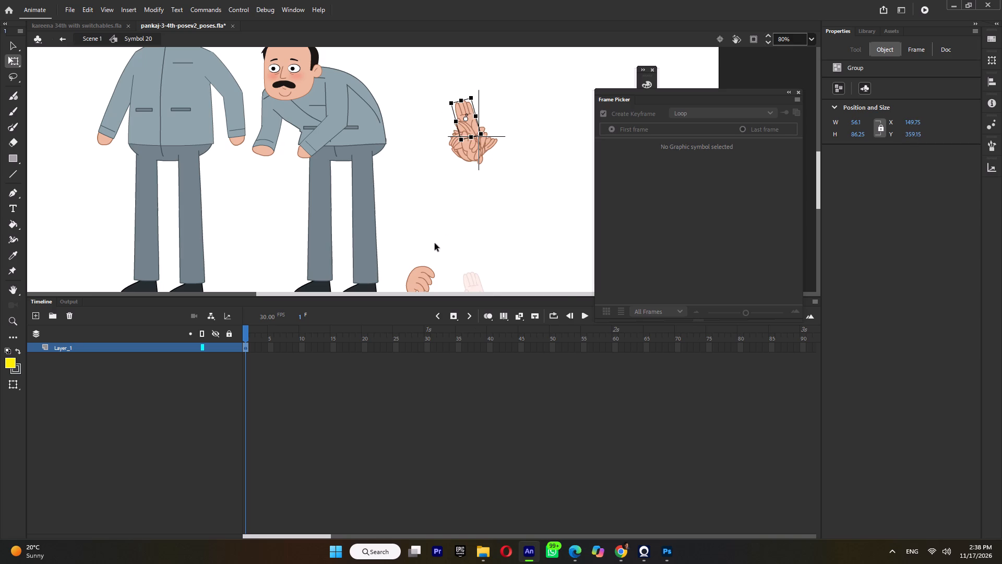
# Flip the last remaining curled hand near the man's feet horizontally and place it on the stack.
pyautogui.click(417, 276)
pyautogui.rightClick(417, 276)
pyautogui.click(458, 383)
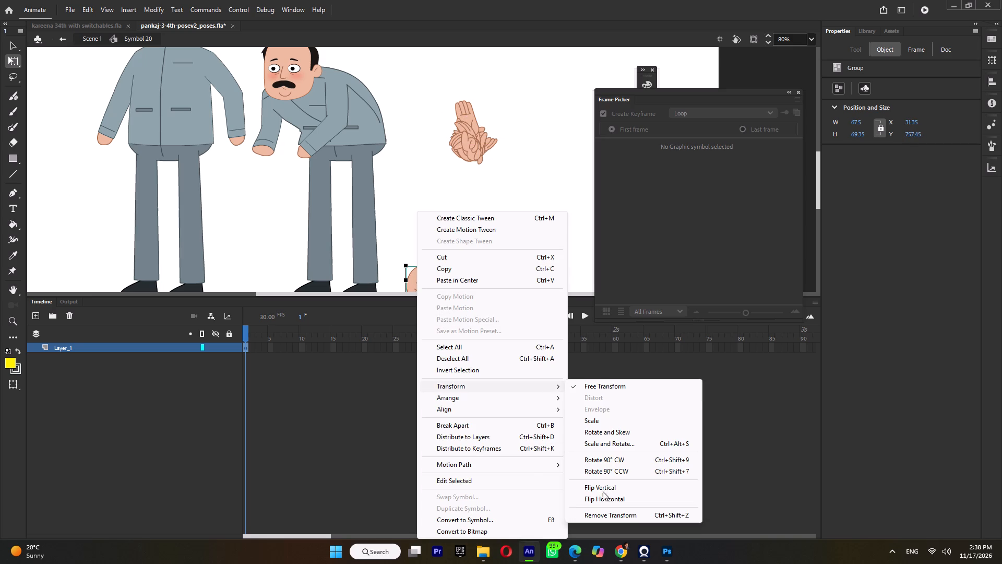
pyautogui.click(603, 499)
pyautogui.moveTo(427, 284); pyautogui.dragTo(467, 125)
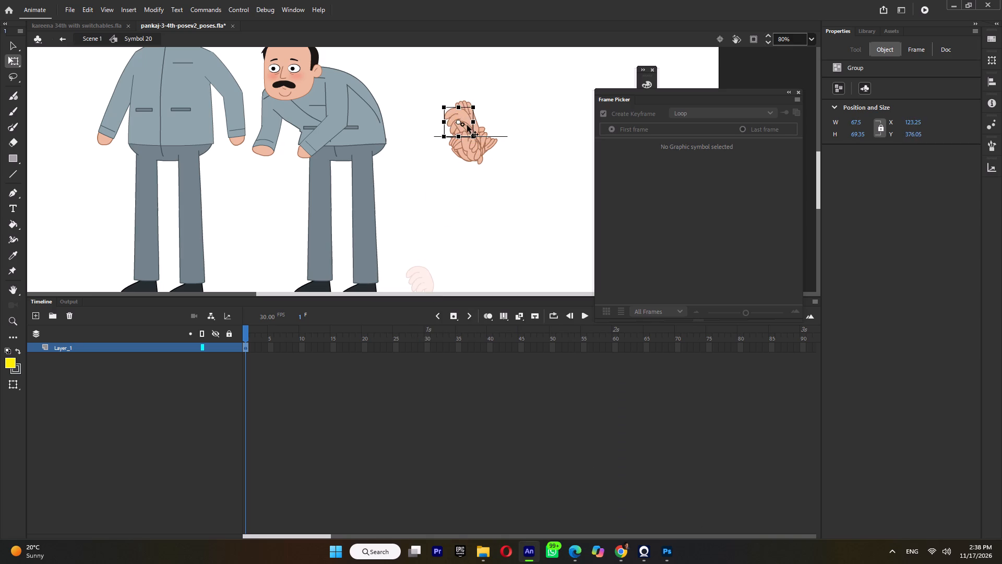
pyautogui.moveTo(467, 125); pyautogui.dragTo(474, 143)
# Select all the stacked hands and distribute them to separate keyframes instead of separate layers.
pyautogui.moveTo(527, 84); pyautogui.dragTo(449, 218)
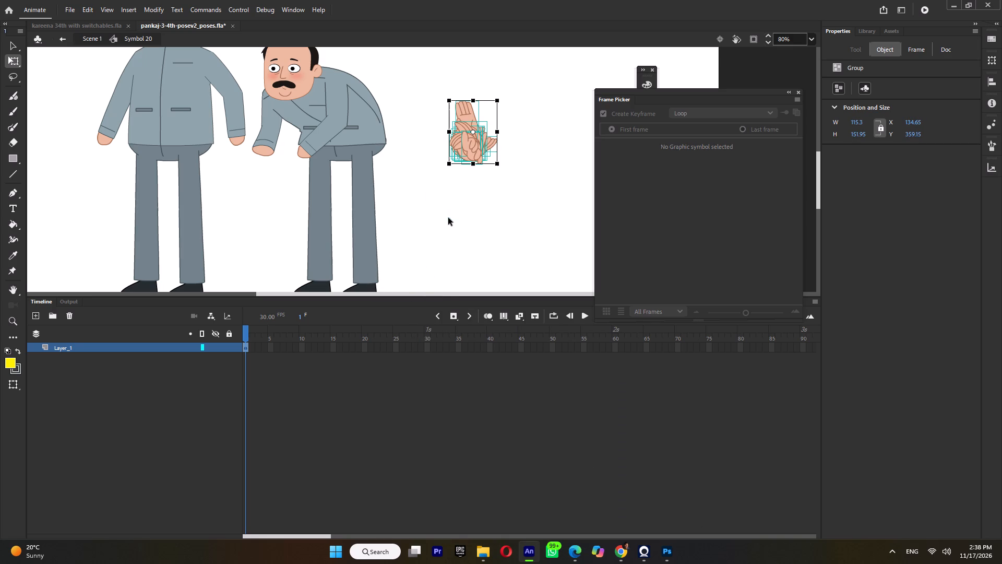
pyautogui.hotkey('ctrl', 'shift', 'd')
pyautogui.hotkey('ctrl', 'z')
pyautogui.hotkey('ctrl', 'shift', 'k')
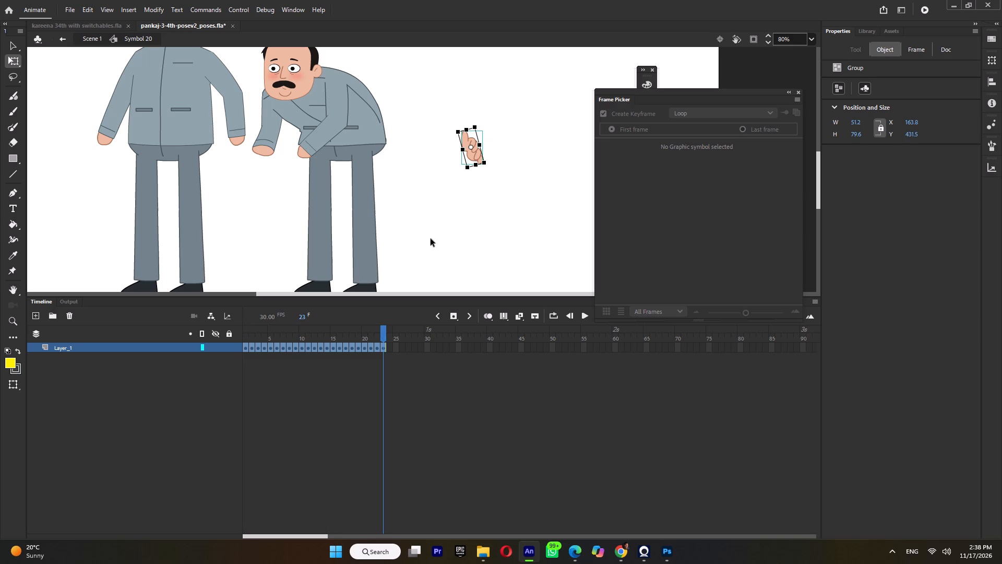
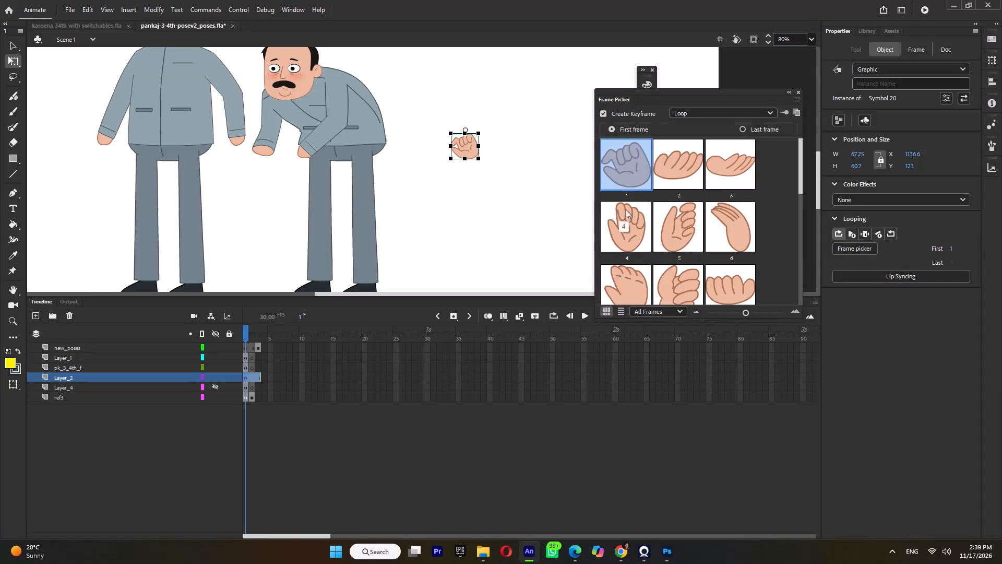
# Switch the hand symbol to frame 6, move its transformation point to the wrist and rotate it until the fingers point down.
pyautogui.click(716, 231)
pyautogui.moveTo(465, 128); pyautogui.dragTo(472, 155)
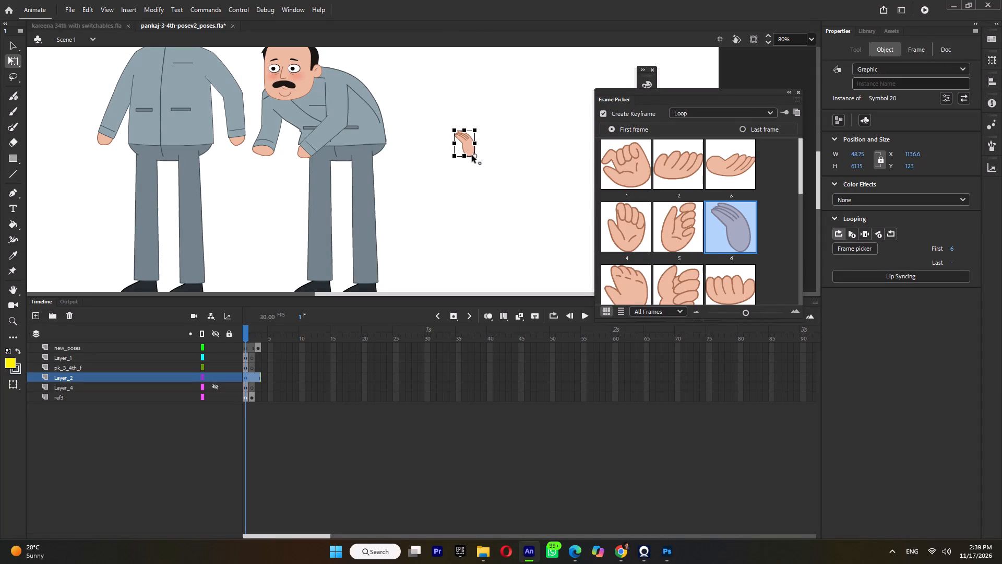
pyautogui.moveTo(472, 155); pyautogui.dragTo(473, 156)
pyautogui.keyDown('ctrl'); pyautogui.scroll(6, 473, 156); pyautogui.keyUp('ctrl')
pyautogui.moveTo(480, 158); pyautogui.dragTo(463, 148)
pyautogui.moveTo(411, 163); pyautogui.dragTo(557, 184)
pyautogui.keyDown('ctrl'); pyautogui.scroll(-6, 460, 203); pyautogui.keyUp('ctrl')
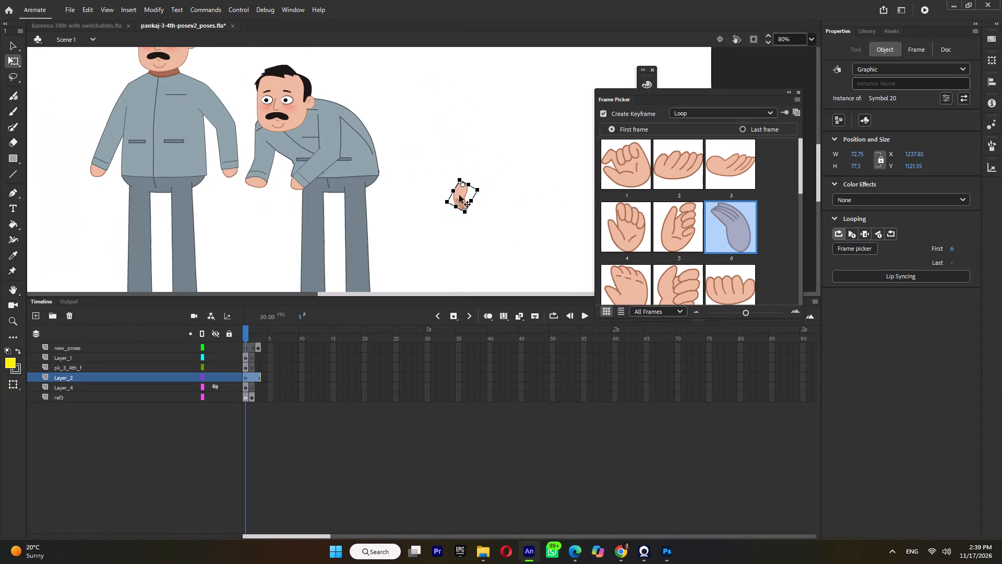
# Place the hand at the end of the standing man's sleeve, on the arm nearest the bending man.
pyautogui.moveTo(460, 195); pyautogui.dragTo(319, 181)
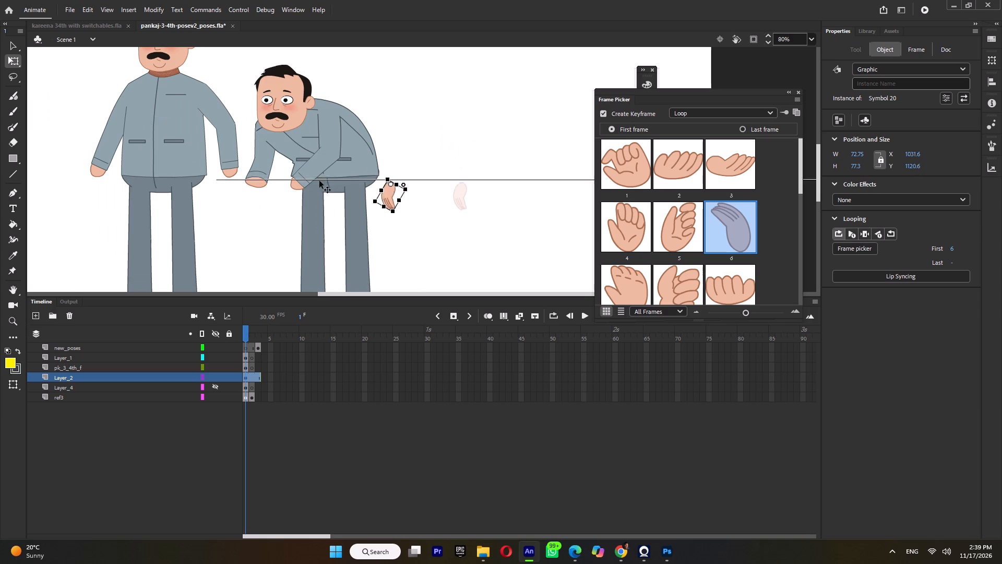
pyautogui.moveTo(319, 181); pyautogui.dragTo(228, 183)
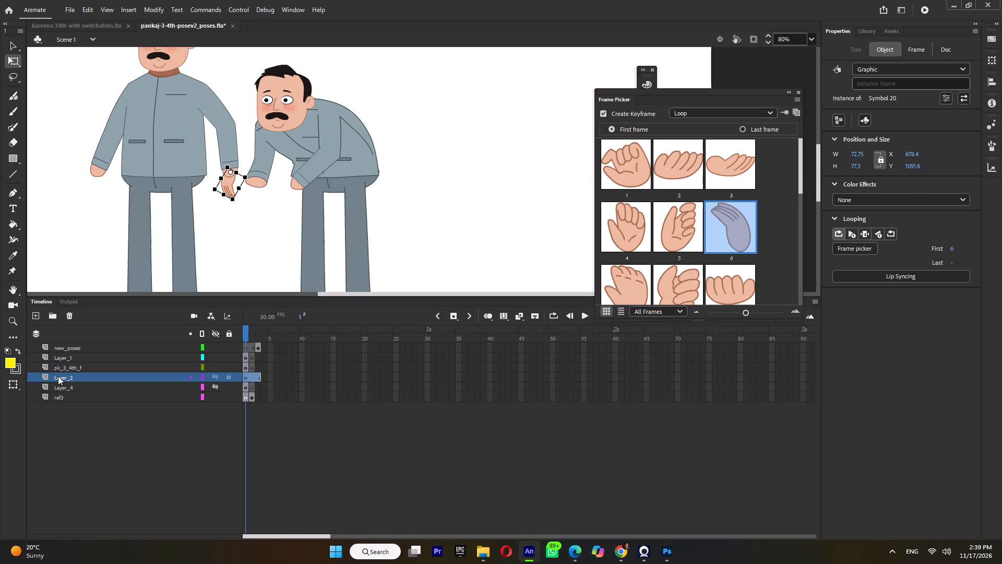
# Move Layer_2 to the top of the layer stack, above new_poses.
pyautogui.moveTo(58, 375); pyautogui.dragTo(58, 335)
# Switch the placed hand to frame 1, then rotate and nudge it so its wrist lines up with the standing man's sleeve.
pyautogui.keyDown('ctrl'); pyautogui.scroll(5, 207, 177); pyautogui.keyUp('ctrl')
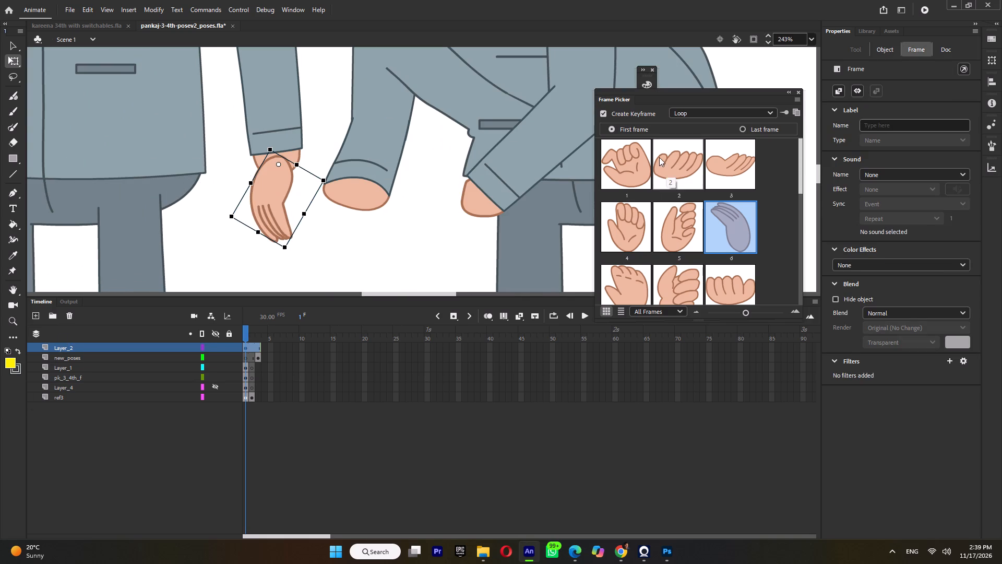
pyautogui.click(629, 172)
pyautogui.moveTo(299, 253); pyautogui.dragTo(333, 247)
pyautogui.moveTo(291, 190); pyautogui.dragTo(294, 199)
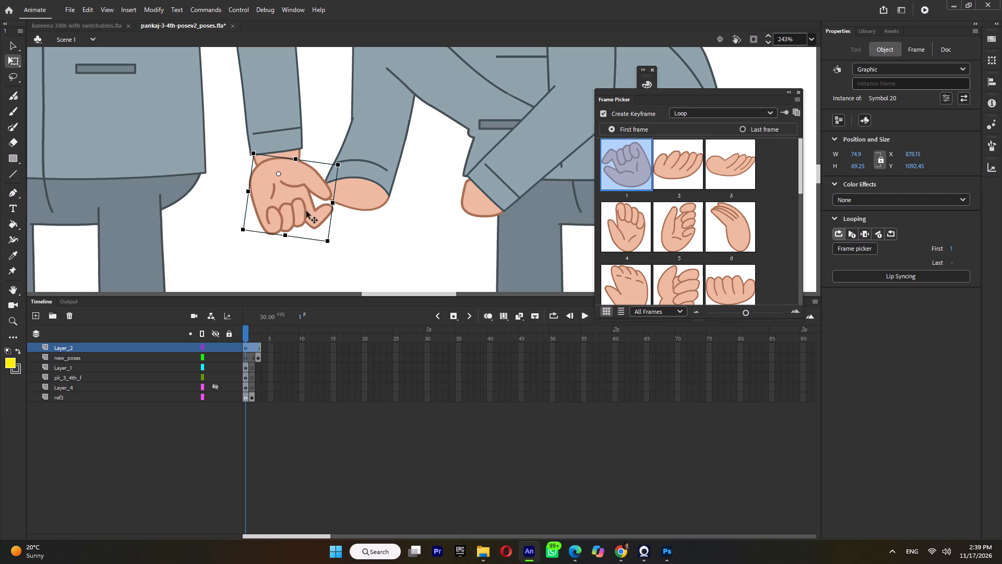
pyautogui.moveTo(334, 239); pyautogui.dragTo(323, 258)
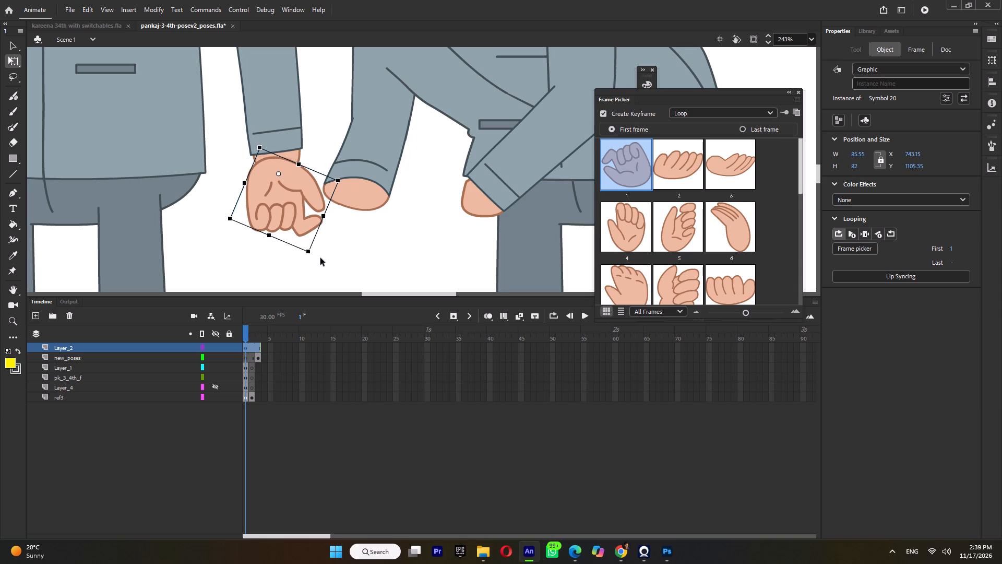
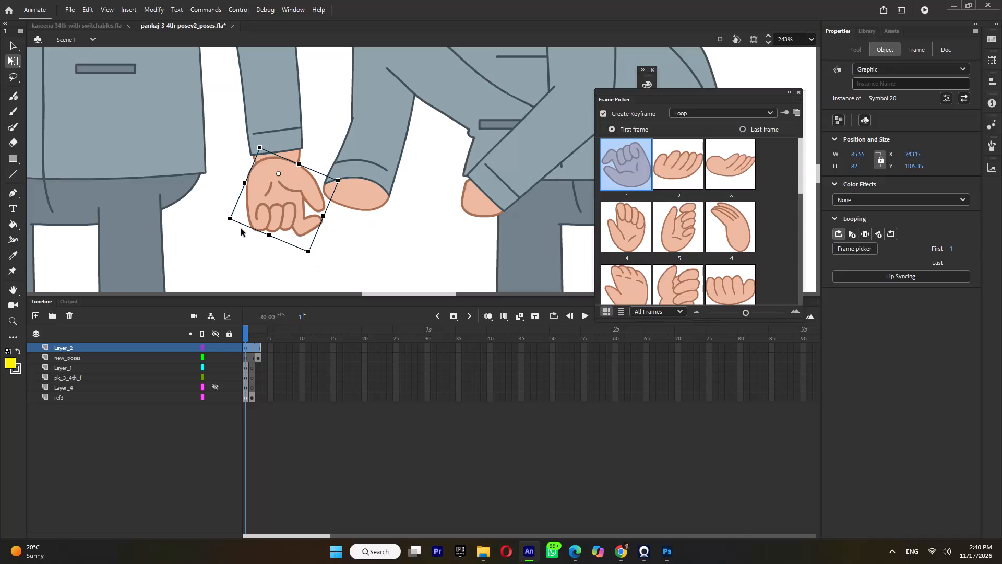
# Nudge the placed hand up and sideways so its palm sits over the standing man's wrist.
pyautogui.keyDown('ctrl'); pyautogui.scroll(4, 278, 206); pyautogui.keyUp('ctrl')
pyautogui.moveTo(279, 202); pyautogui.dragTo(296, 200)
pyautogui.moveTo(302, 198); pyautogui.dragTo(302, 192)
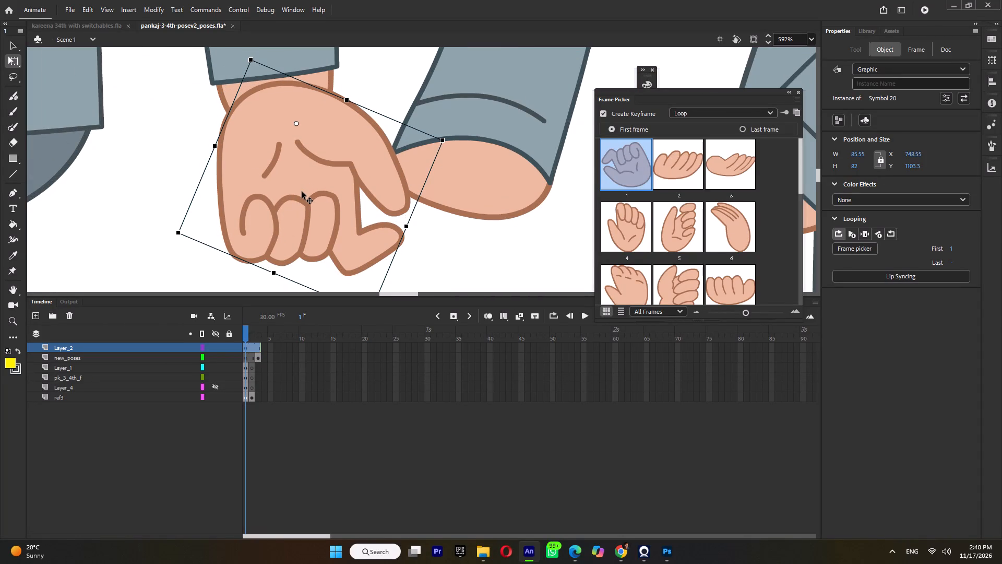
# Open the hand symbol for editing and, on frame 2, rotate the hand until its fingers point down and fit it to the wrist.
pyautogui.doubleClick(302, 192)
pyautogui.click(251, 329)
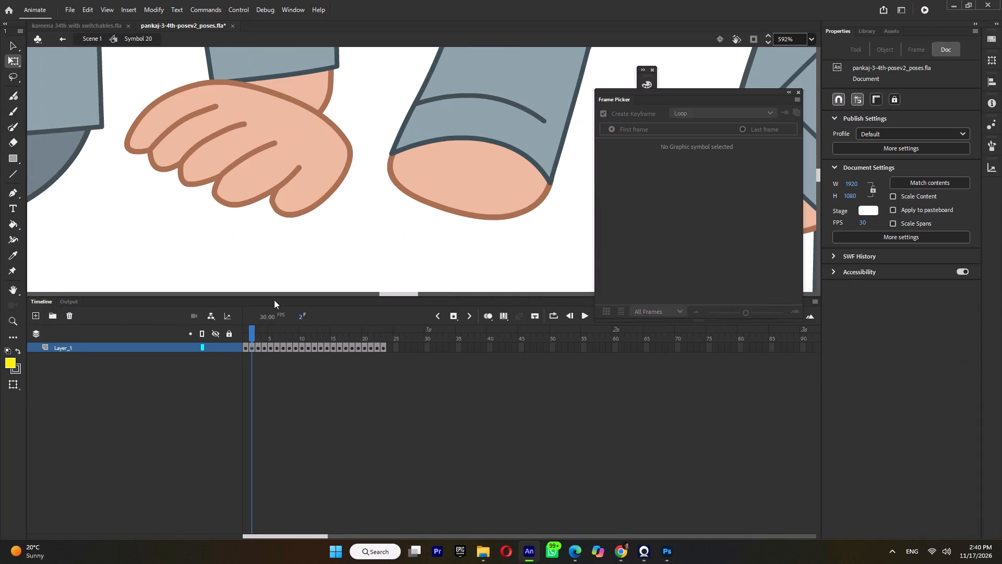
pyautogui.click(279, 160)
pyautogui.moveTo(325, 243); pyautogui.dragTo(332, 182)
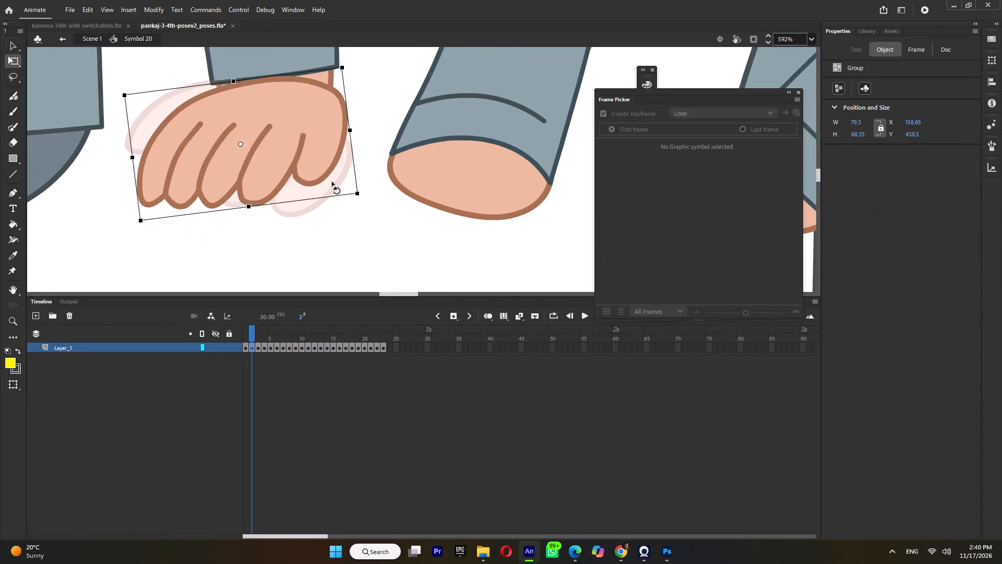
pyautogui.moveTo(332, 182); pyautogui.dragTo(371, 192)
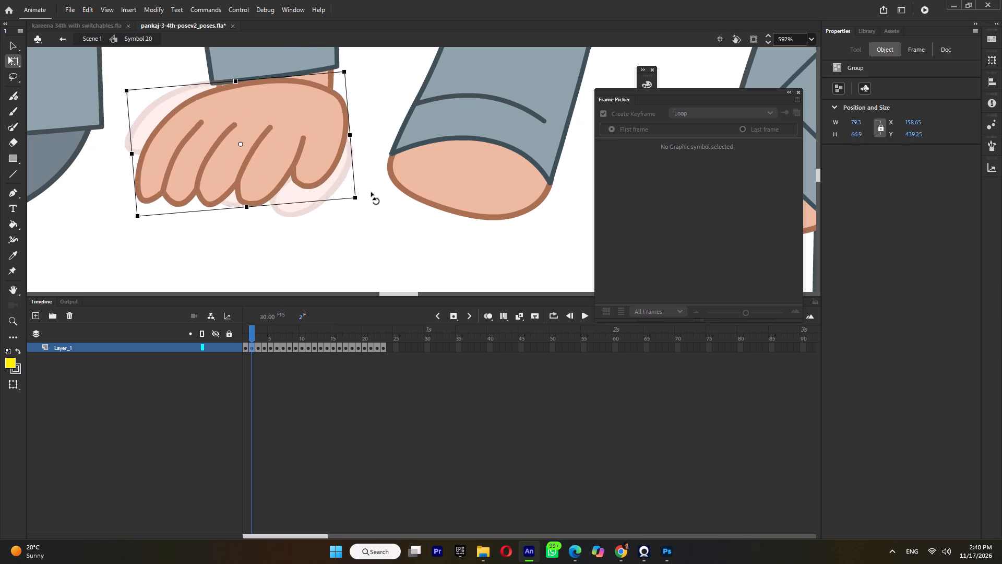
pyautogui.moveTo(371, 192); pyautogui.dragTo(371, 186)
pyautogui.moveTo(306, 146); pyautogui.dragTo(312, 157)
# On frame 3, rotate the hand until its fingers point down and move its base onto the wrist.
pyautogui.click(260, 337)
pyautogui.click(224, 147)
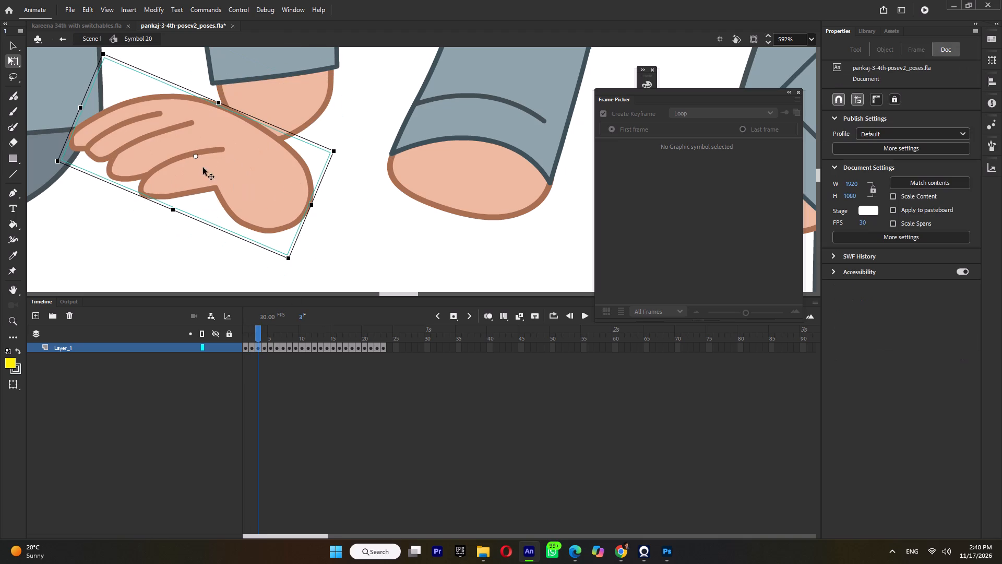
pyautogui.moveTo(56, 168); pyautogui.dragTo(356, 316)
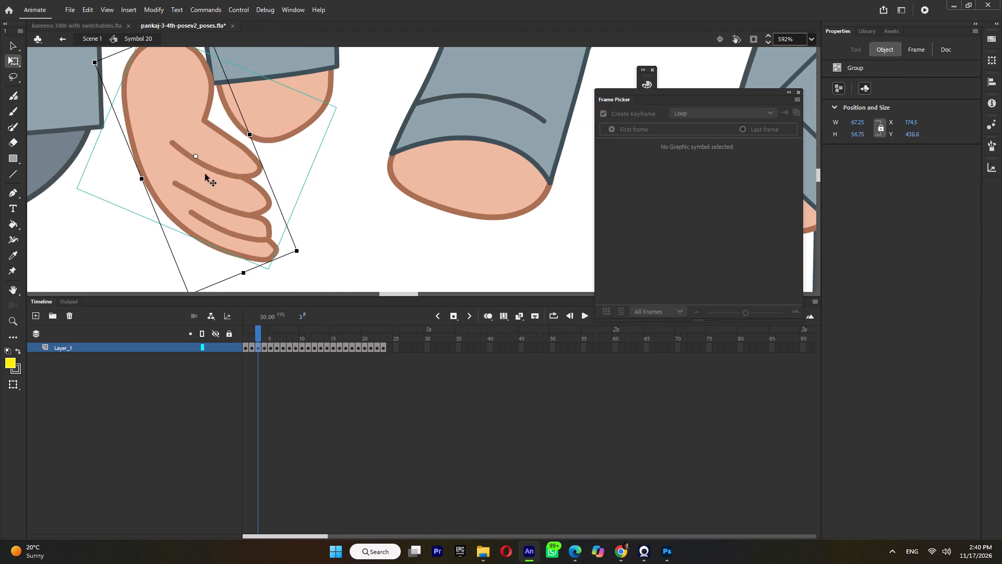
pyautogui.moveTo(205, 174); pyautogui.dragTo(317, 218)
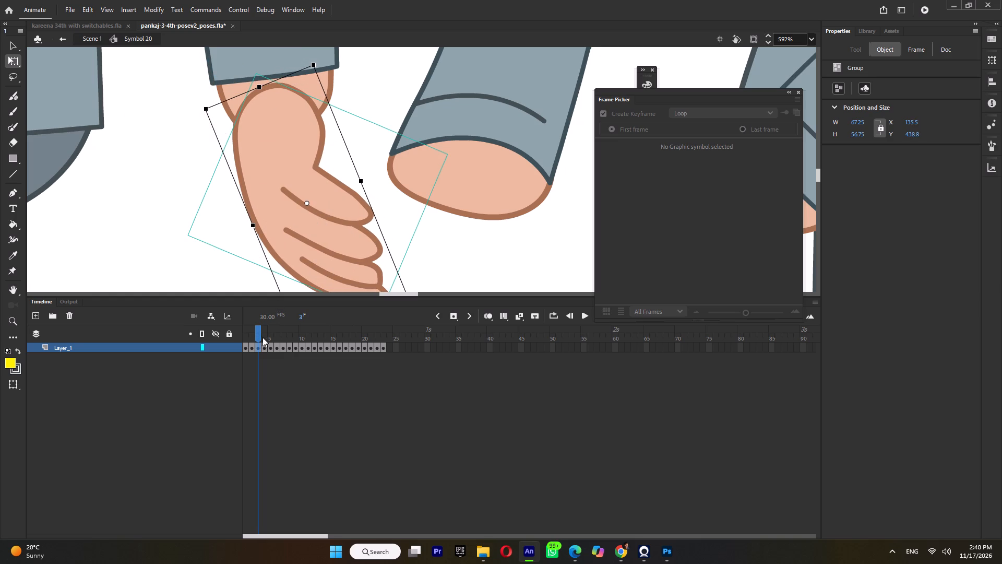
# On frame 4, move the hand onto the wrist and rotate it so the fingers hang straight down.
pyautogui.click(263, 337)
pyautogui.moveTo(273, 186); pyautogui.dragTo(296, 216)
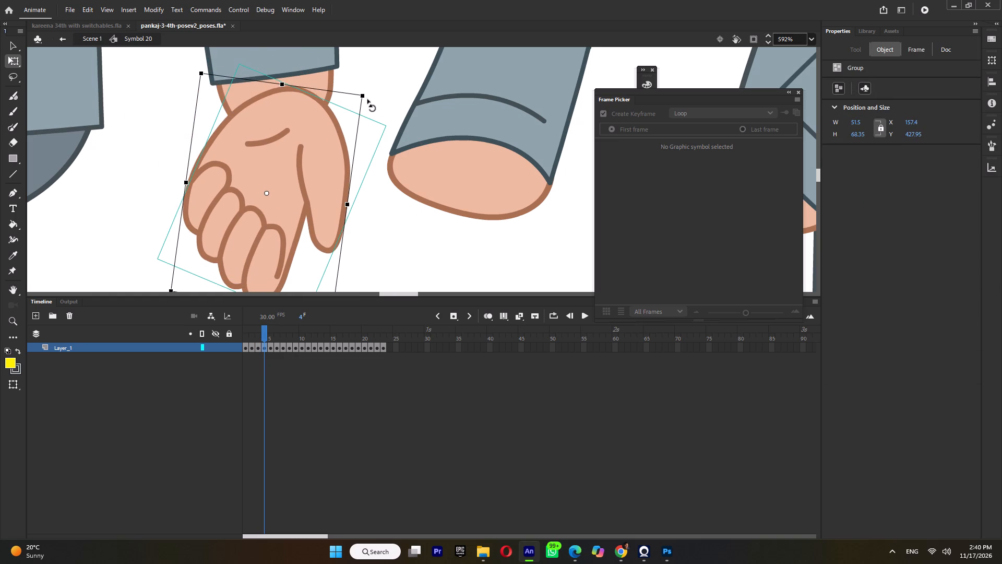
pyautogui.moveTo(367, 97); pyautogui.dragTo(300, 66)
pyautogui.moveTo(261, 163); pyautogui.dragTo(285, 162)
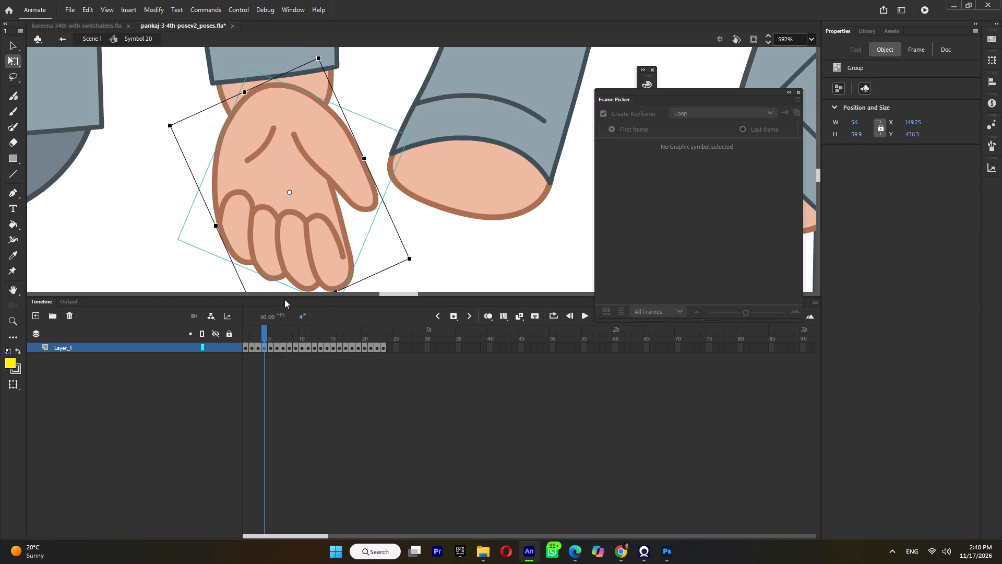
# On frame 5, rotate the hand so its fingers point down and move it under the sleeve, onto the wrist.
pyautogui.click(271, 337)
pyautogui.click(279, 175)
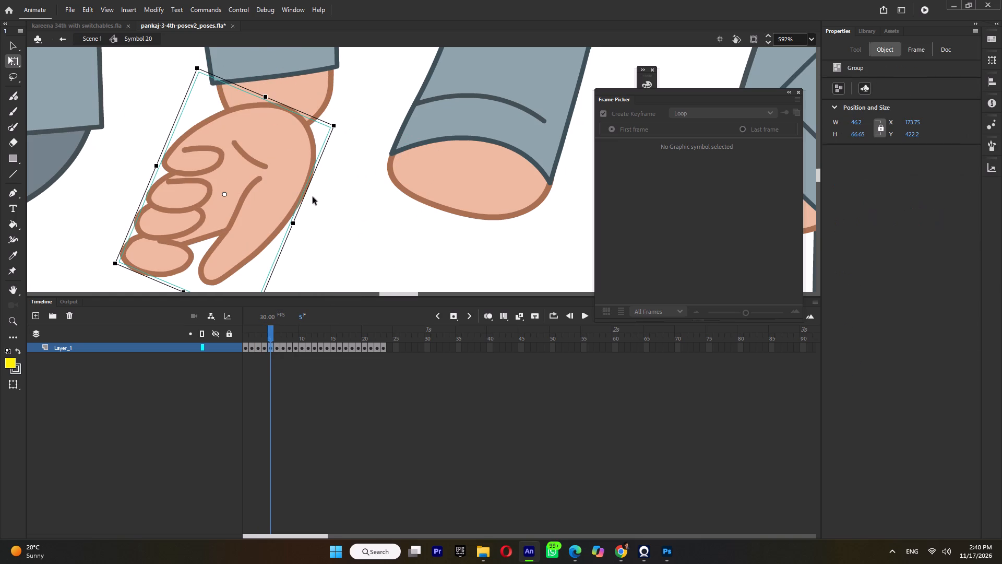
pyautogui.moveTo(337, 130); pyautogui.dragTo(206, 123)
pyautogui.moveTo(204, 152); pyautogui.dragTo(259, 152)
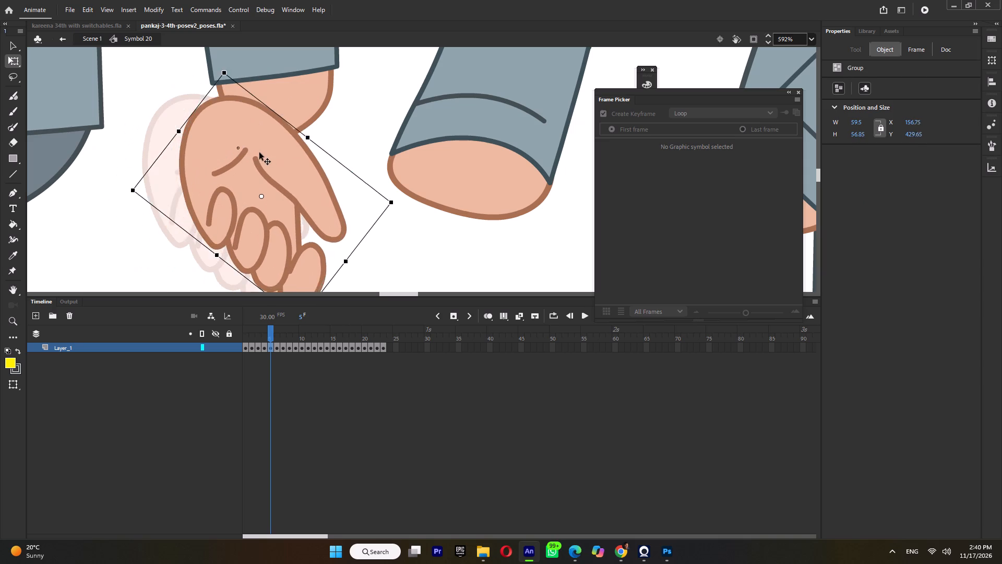
pyautogui.moveTo(259, 152); pyautogui.dragTo(285, 144)
# On frame 6, move the hand up so its base overlaps the wrist.
pyautogui.click(277, 339)
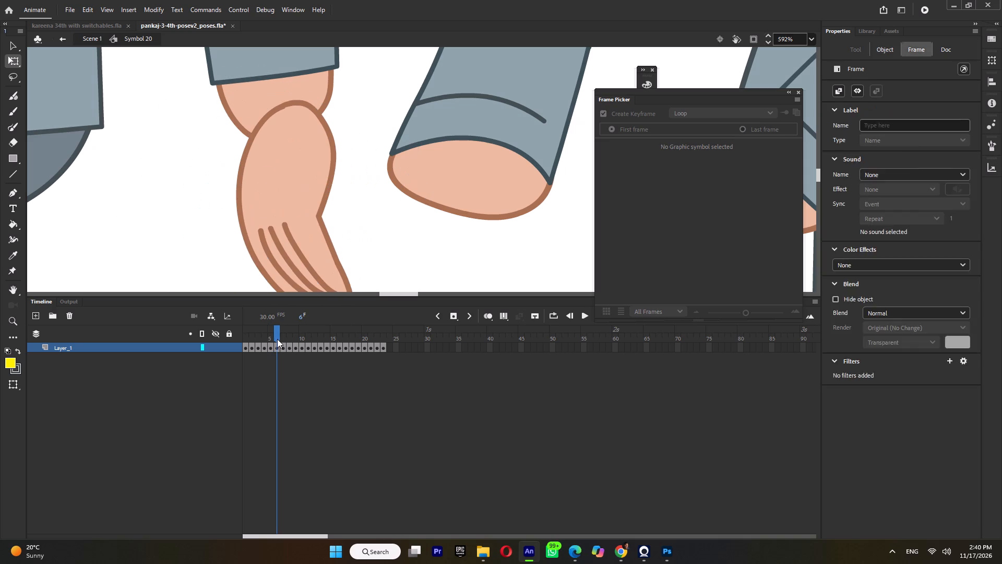
pyautogui.keyDown('ctrl'); pyautogui.click(284, 161); pyautogui.keyUp('ctrl')
pyautogui.moveTo(308, 198); pyautogui.dragTo(292, 182)
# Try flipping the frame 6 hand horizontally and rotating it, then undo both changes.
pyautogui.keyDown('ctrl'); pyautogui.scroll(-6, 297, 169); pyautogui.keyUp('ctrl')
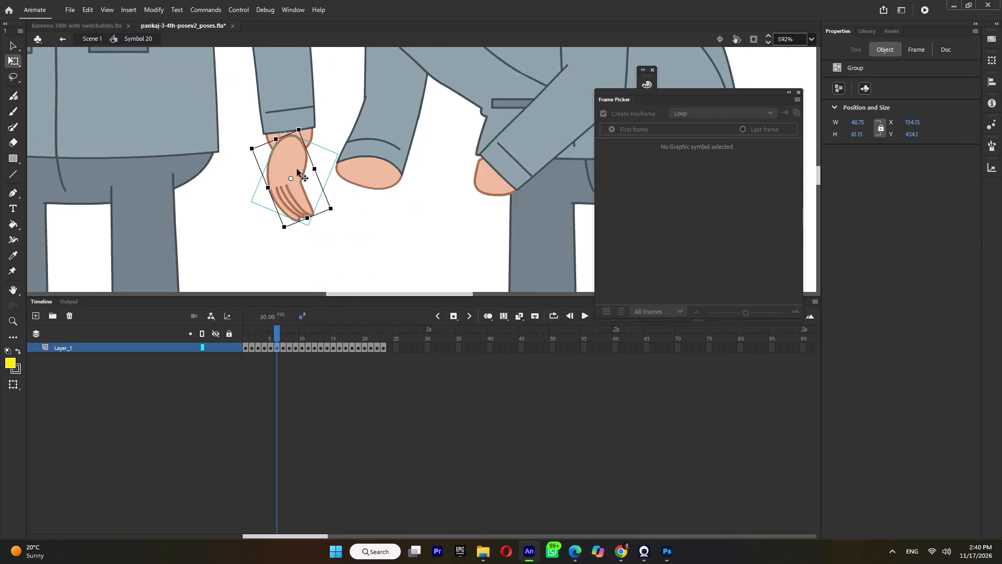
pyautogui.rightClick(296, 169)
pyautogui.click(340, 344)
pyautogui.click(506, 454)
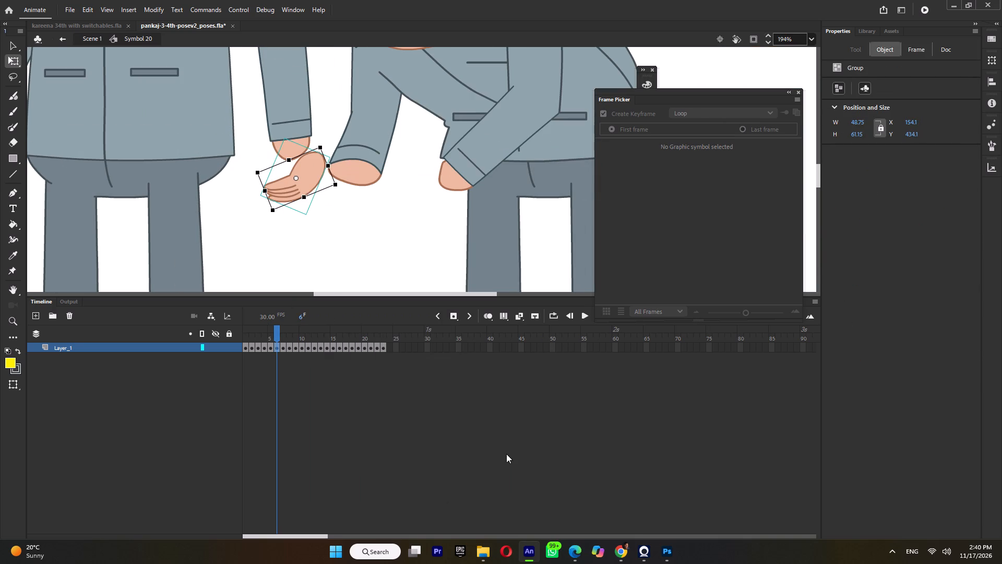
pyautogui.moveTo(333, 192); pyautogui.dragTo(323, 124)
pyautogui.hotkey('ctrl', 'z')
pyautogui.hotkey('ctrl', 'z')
# On frame 7, flip the hand horizontally, rotate it until its fingers point down and move it onto the wrist.
pyautogui.click(282, 338)
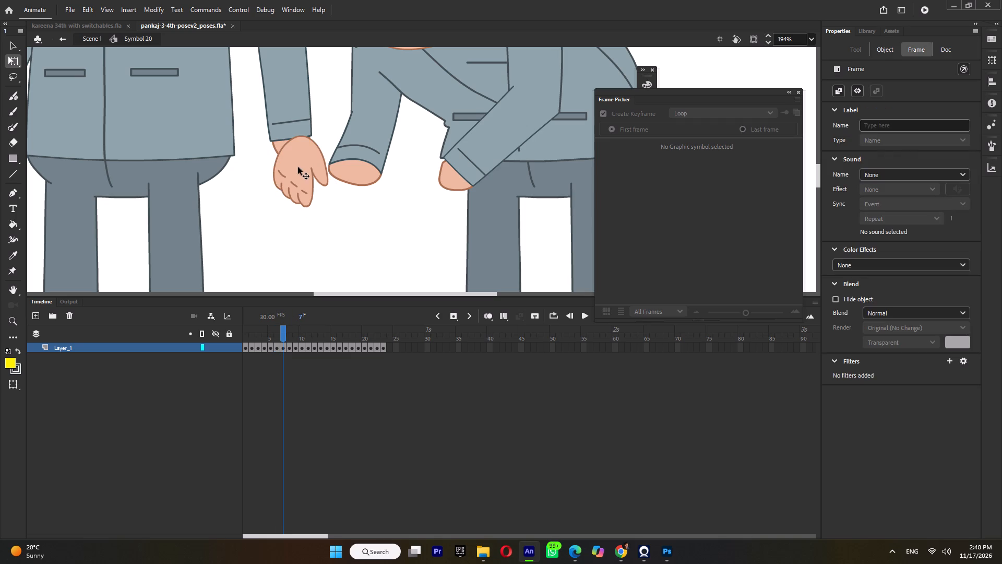
pyautogui.click(304, 164)
pyautogui.rightClick(304, 164)
pyautogui.click(351, 341)
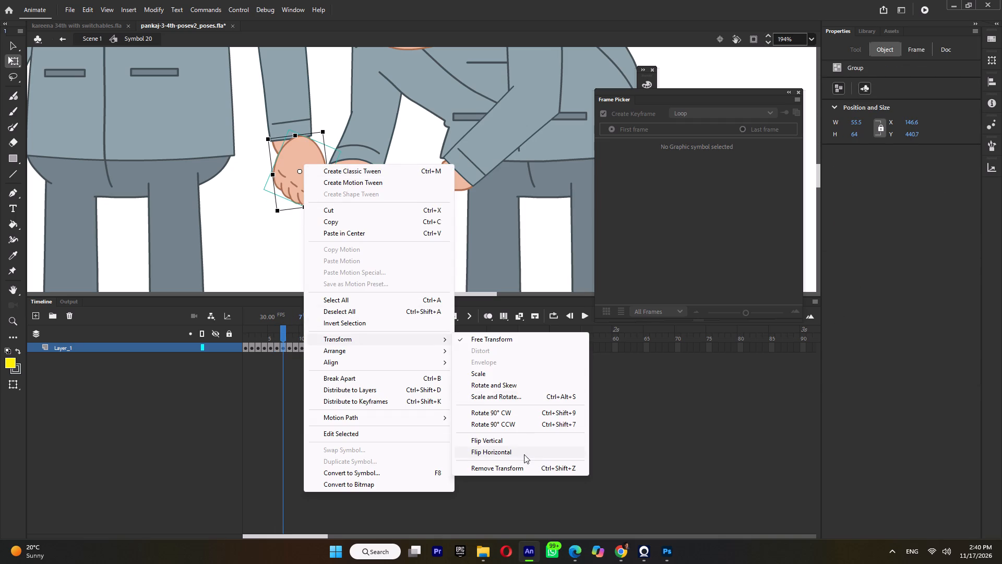
pyautogui.click(524, 454)
pyautogui.moveTo(350, 181); pyautogui.dragTo(342, 133)
pyautogui.keyDown('ctrl'); pyautogui.scroll(4, 306, 141); pyautogui.keyUp('ctrl')
pyautogui.moveTo(308, 156); pyautogui.dragTo(295, 165)
# On frame 8, rotate the hand until its fingers point down and move it under the sleeve, onto the wrist.
pyautogui.click(286, 333)
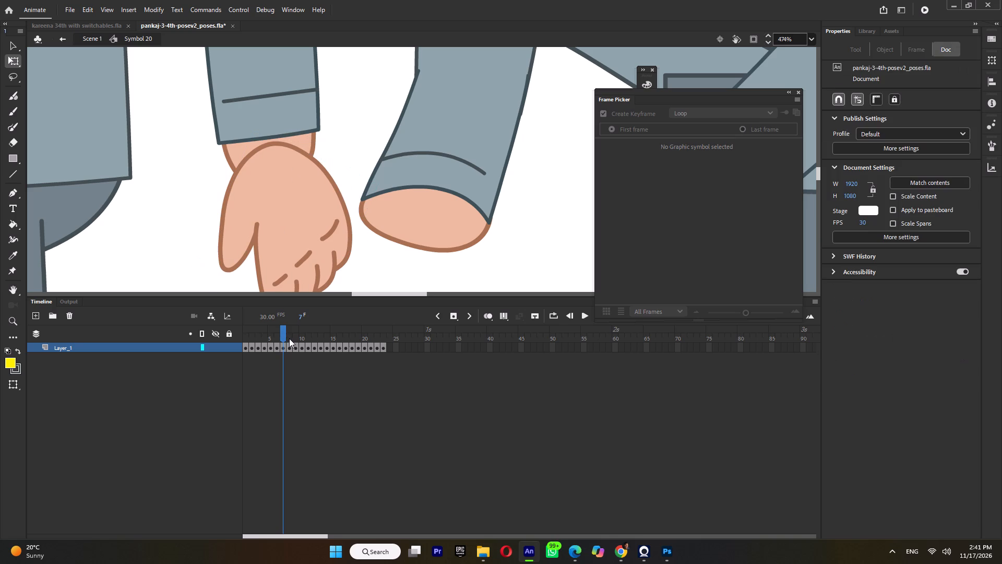
pyautogui.click(289, 338)
pyautogui.click(291, 185)
pyautogui.moveTo(348, 157); pyautogui.dragTo(263, 61)
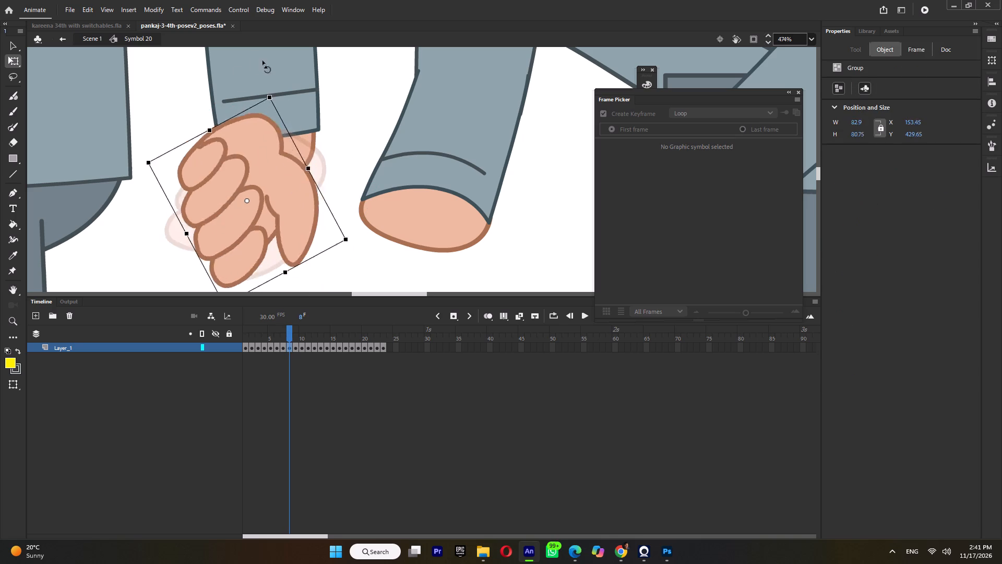
pyautogui.moveTo(263, 61); pyautogui.dragTo(172, 132)
pyautogui.moveTo(208, 158); pyautogui.dragTo(259, 173)
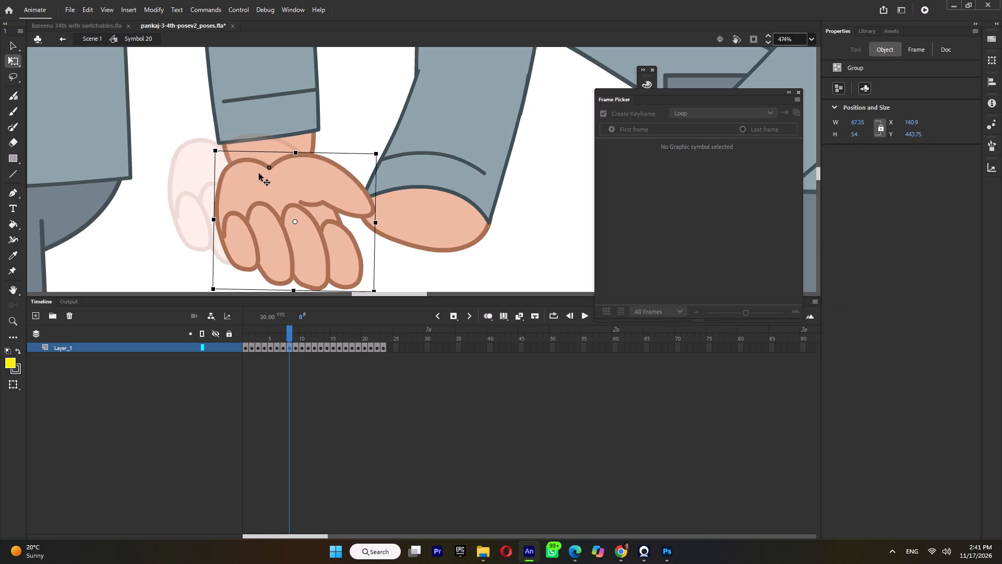
pyautogui.moveTo(259, 173); pyautogui.dragTo(255, 167)
# On frame 9, rotate the hand so its fingers point down and nudge it onto the wrist.
pyautogui.click(296, 338)
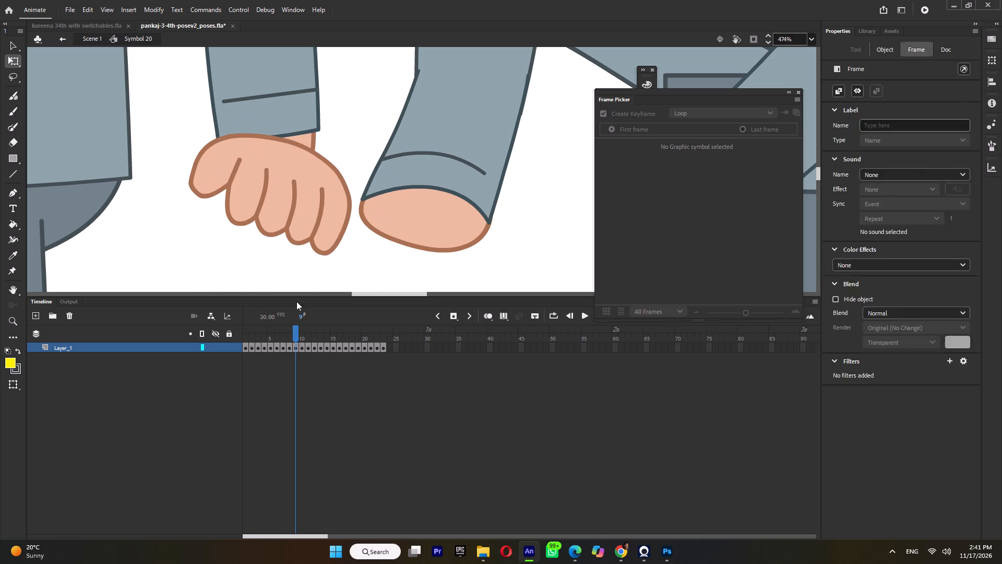
pyautogui.click(289, 191)
pyautogui.moveTo(372, 176); pyautogui.dragTo(341, 117)
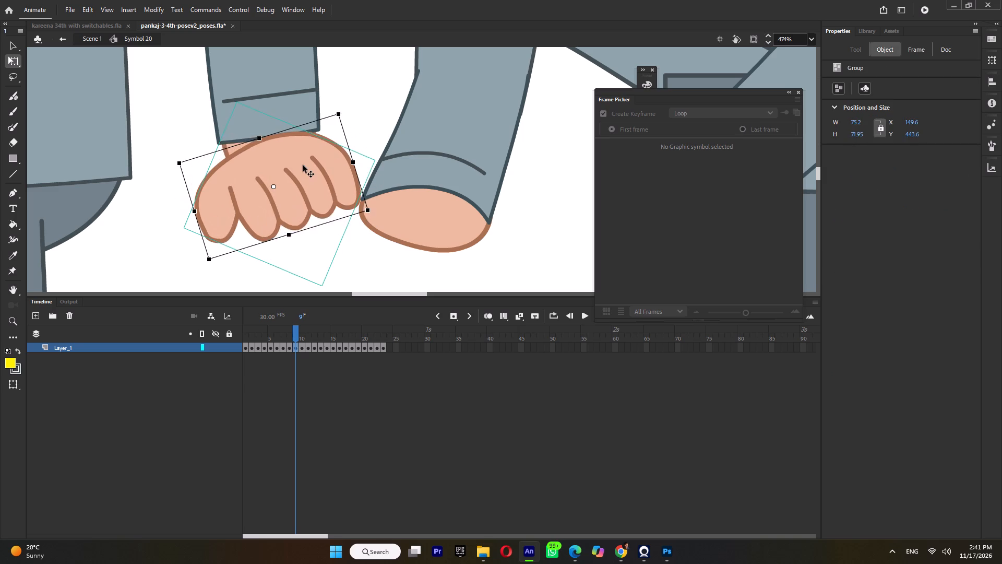
pyautogui.moveTo(303, 169); pyautogui.dragTo(301, 178)
# On frame 10, flip the hand horizontally, rotate it and move it onto the wrist.
pyautogui.click(302, 334)
pyautogui.click(275, 200)
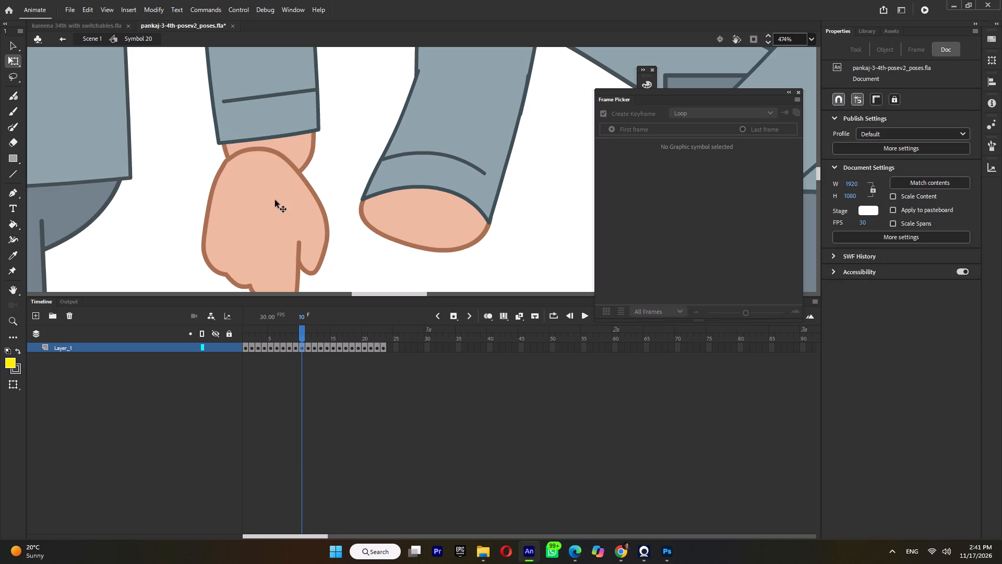
pyautogui.rightClick(278, 206)
pyautogui.click(329, 378)
pyautogui.click(482, 498)
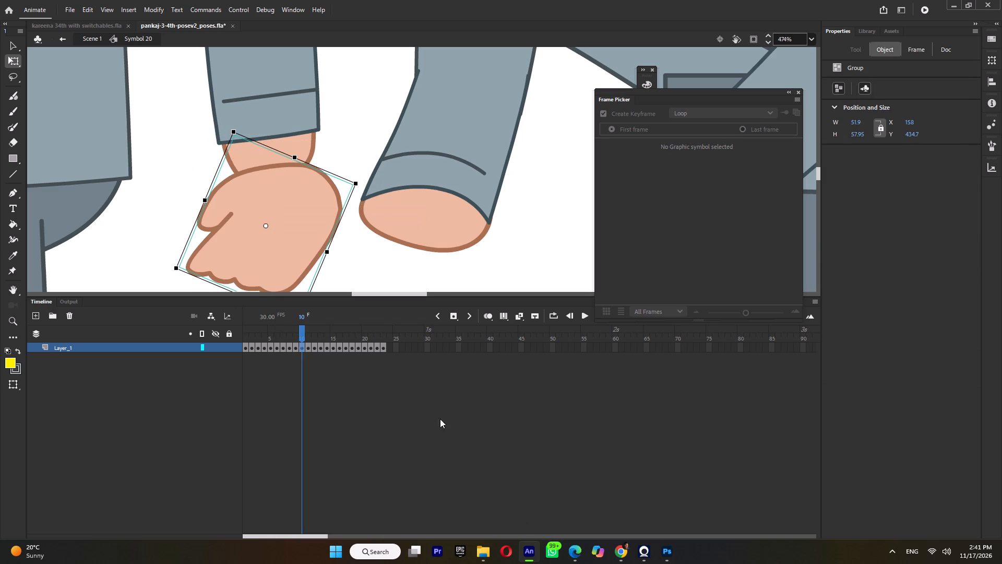
pyautogui.moveTo(360, 189); pyautogui.dragTo(283, 122)
pyautogui.moveTo(245, 198); pyautogui.dragTo(257, 198)
# Move the hands on frames 11 and 12 so that each one's base sits on the wrist.
pyautogui.click(309, 340)
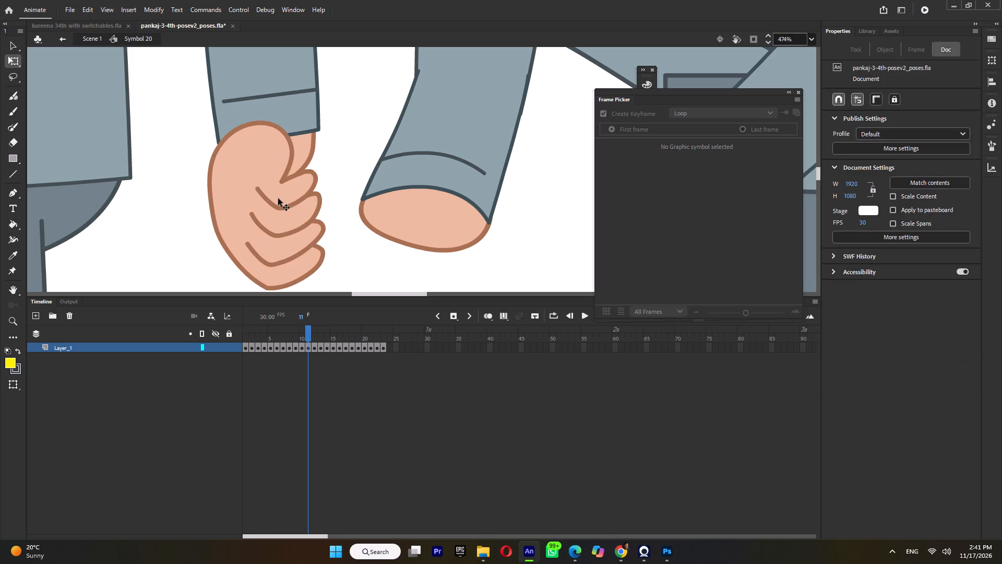
pyautogui.click(278, 198)
pyautogui.moveTo(281, 202); pyautogui.dragTo(302, 221)
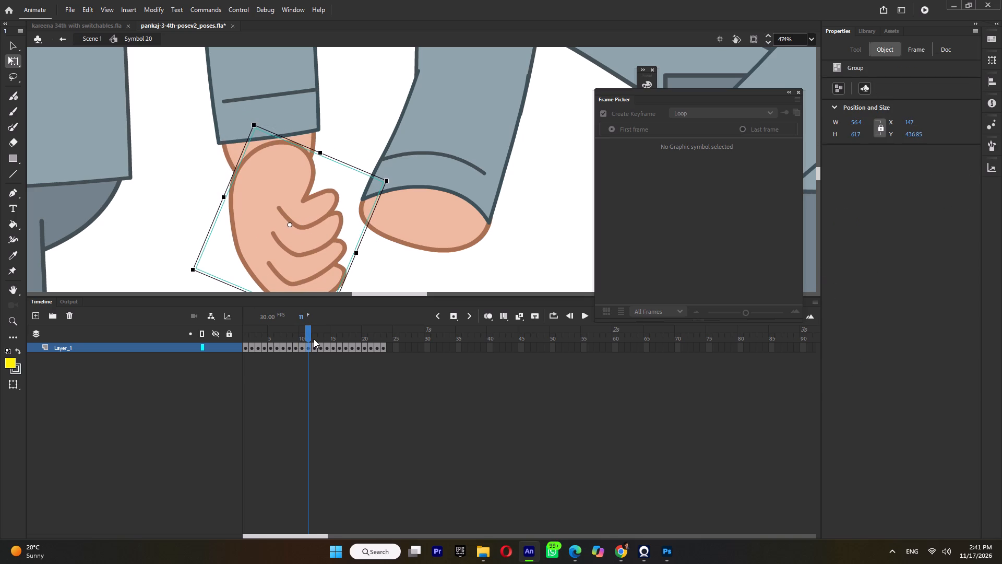
pyautogui.click(314, 339)
pyautogui.moveTo(270, 194); pyautogui.dragTo(309, 206)
# On frame 13, rotate the hand until its curled fingers face downward and move it onto the wrist.
pyautogui.keyDown('ctrl'); pyautogui.scroll(-7, 326, 179); pyautogui.keyUp('ctrl')
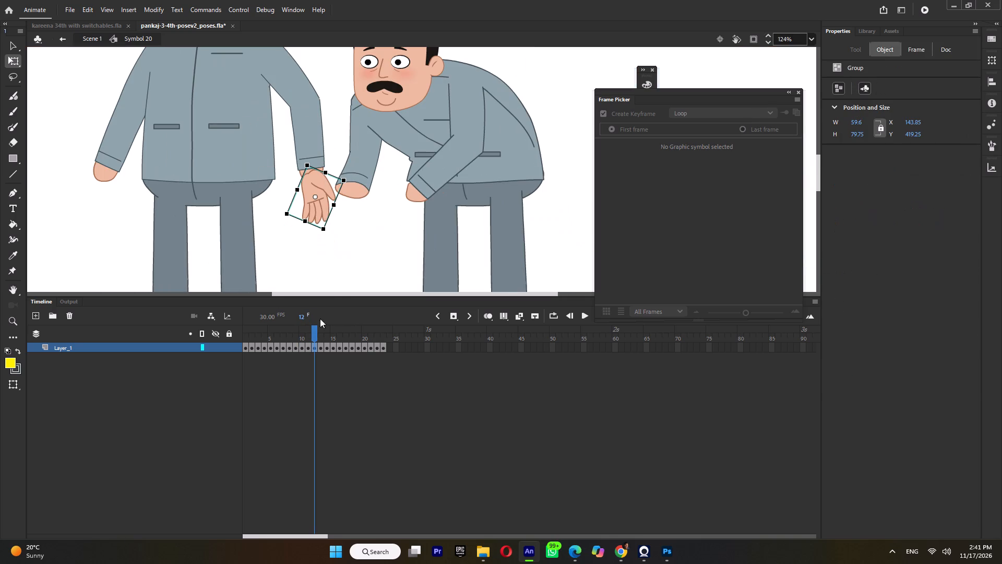
pyautogui.click(321, 338)
pyautogui.keyDown('ctrl'); pyautogui.scroll(5, 315, 178); pyautogui.keyUp('ctrl')
pyautogui.click(315, 176)
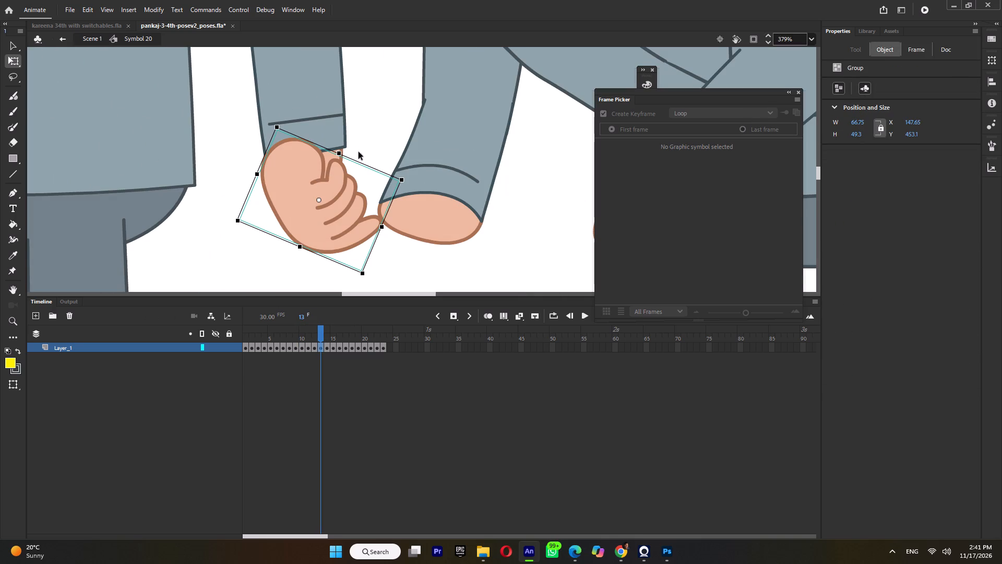
pyautogui.moveTo(407, 176); pyautogui.dragTo(376, 267)
pyautogui.moveTo(333, 129); pyautogui.dragTo(316, 155)
pyautogui.hotkey('ctrl', 'z')
pyautogui.moveTo(330, 171); pyautogui.dragTo(302, 194)
pyautogui.moveTo(348, 156); pyautogui.dragTo(313, 120)
pyautogui.moveTo(284, 171); pyautogui.dragTo(307, 172)
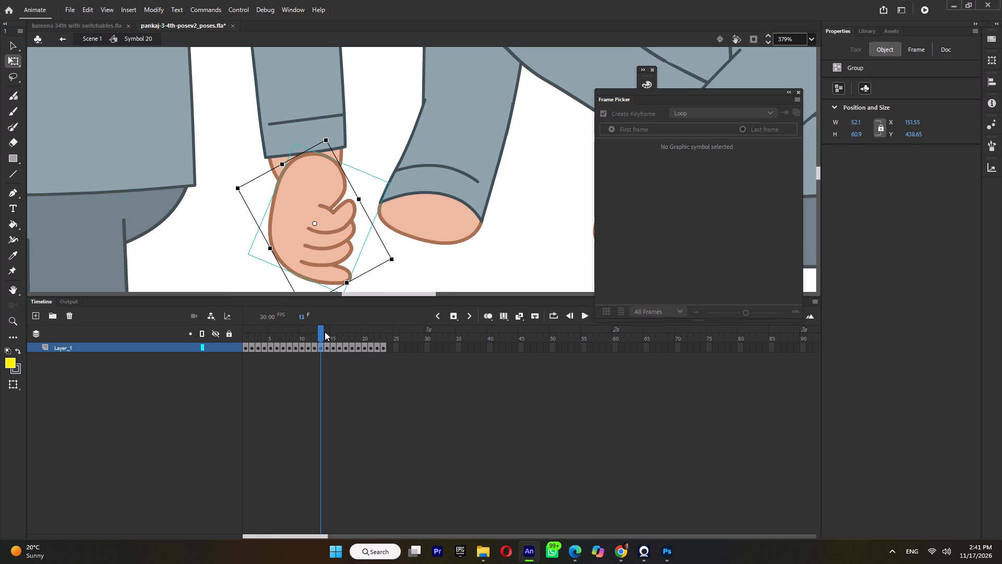
# On frame 14, move the hand onto the wrist and rotate it slightly to follow the arm.
pyautogui.click(328, 336)
pyautogui.click(328, 220)
pyautogui.moveTo(324, 181); pyautogui.dragTo(328, 194)
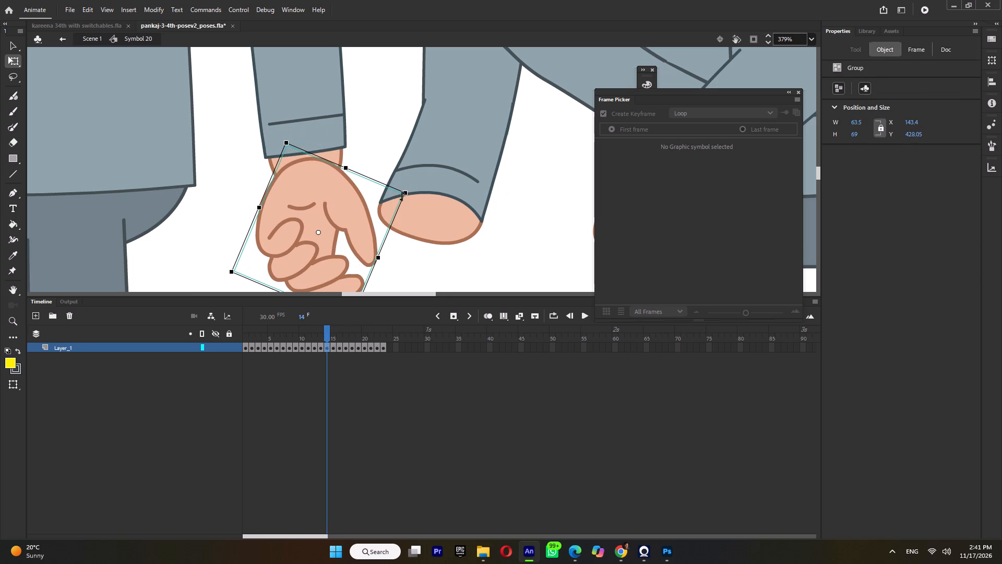
pyautogui.moveTo(408, 199); pyautogui.dragTo(392, 146)
pyautogui.moveTo(270, 203); pyautogui.dragTo(286, 194)
# On frame 15, rotate the open hand and move its base onto the wrist.
pyautogui.click(334, 339)
pyautogui.click(317, 209)
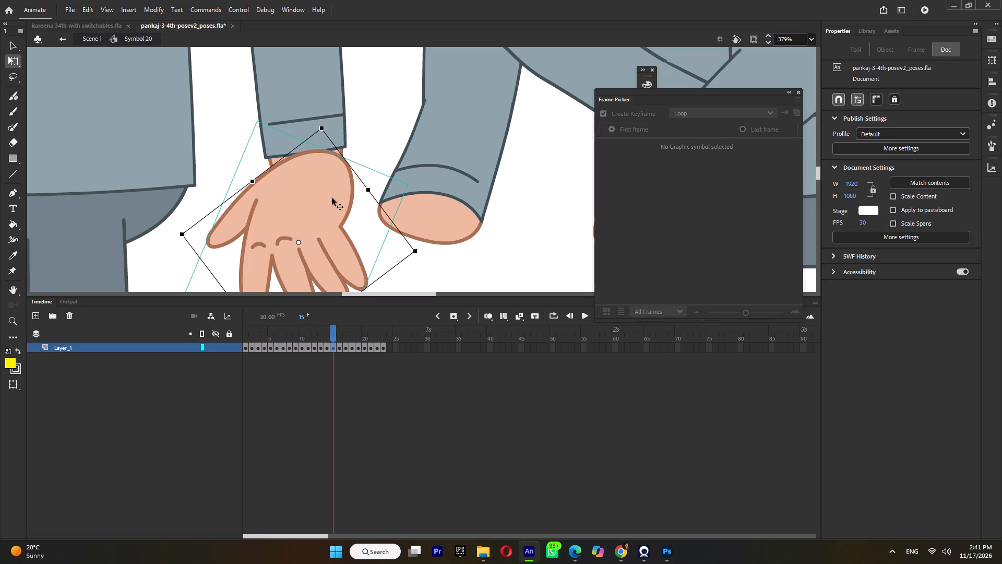
pyautogui.moveTo(329, 125); pyautogui.dragTo(255, 130)
pyautogui.moveTo(283, 203); pyautogui.dragTo(315, 206)
# Move the frame 15 hand's transformation point to its wrist end and scale the hand down to about 61.5 by 66.5.
pyautogui.keyDown('ctrl'); pyautogui.scroll(-9, 351, 173); pyautogui.keyUp('ctrl')
pyautogui.keyDown('ctrl'); pyautogui.scroll(6, 380, 172); pyautogui.keyUp('ctrl')
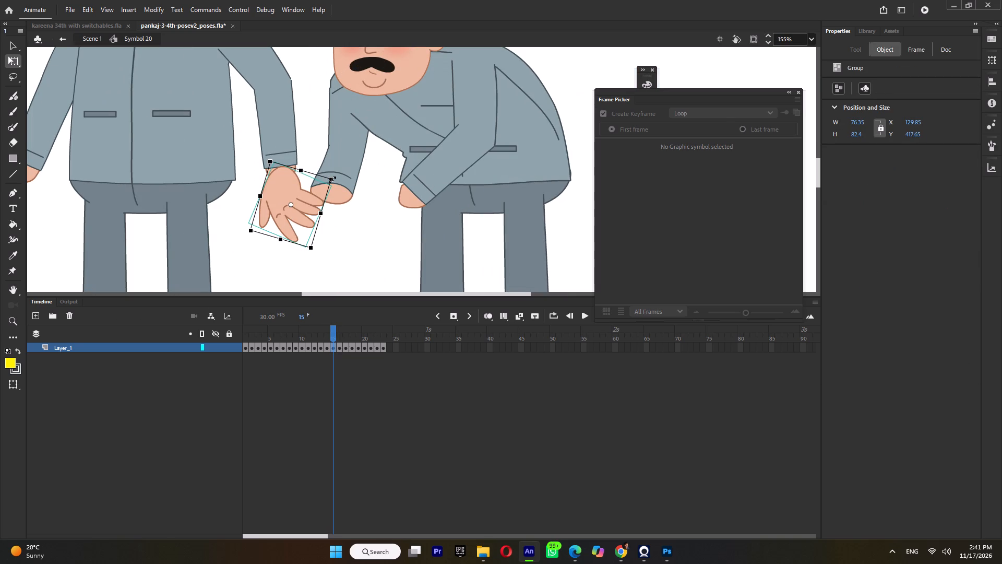
pyautogui.moveTo(291, 206); pyautogui.dragTo(280, 172)
pyautogui.keyDown('shift'); pyautogui.moveTo(310, 248); pyautogui.dragTo(307, 234); pyautogui.keyUp('shift')
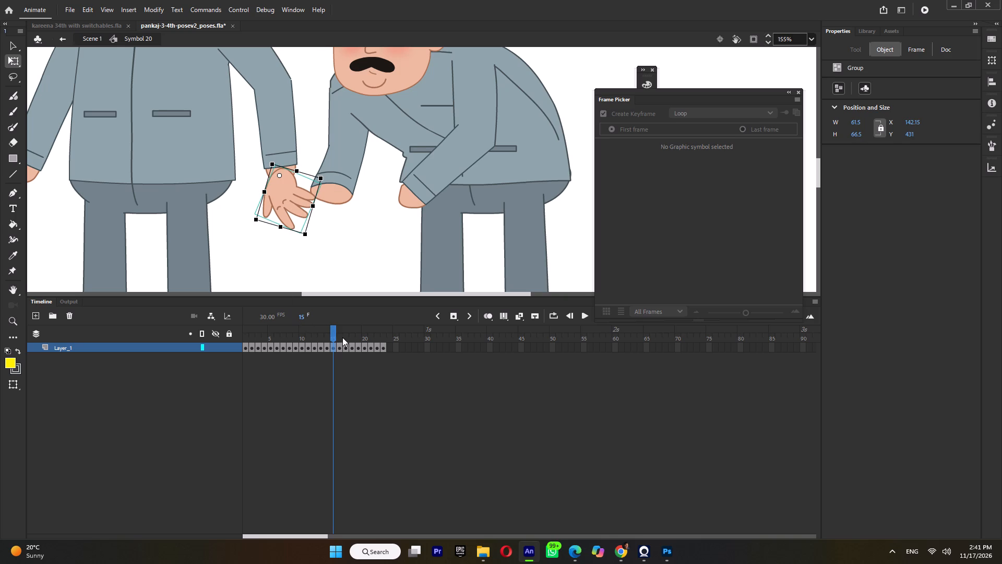
# On frame 16, rotate the open hand until its fingers point straight down and move its base onto the wrist.
pyautogui.click(342, 339)
pyautogui.click(287, 190)
pyautogui.keyDown('ctrl'); pyautogui.scroll(4, 285, 183); pyautogui.keyUp('ctrl')
pyautogui.moveTo(289, 185); pyautogui.dragTo(307, 191)
pyautogui.moveTo(388, 161); pyautogui.dragTo(402, 203)
pyautogui.moveTo(315, 178); pyautogui.dragTo(297, 183)
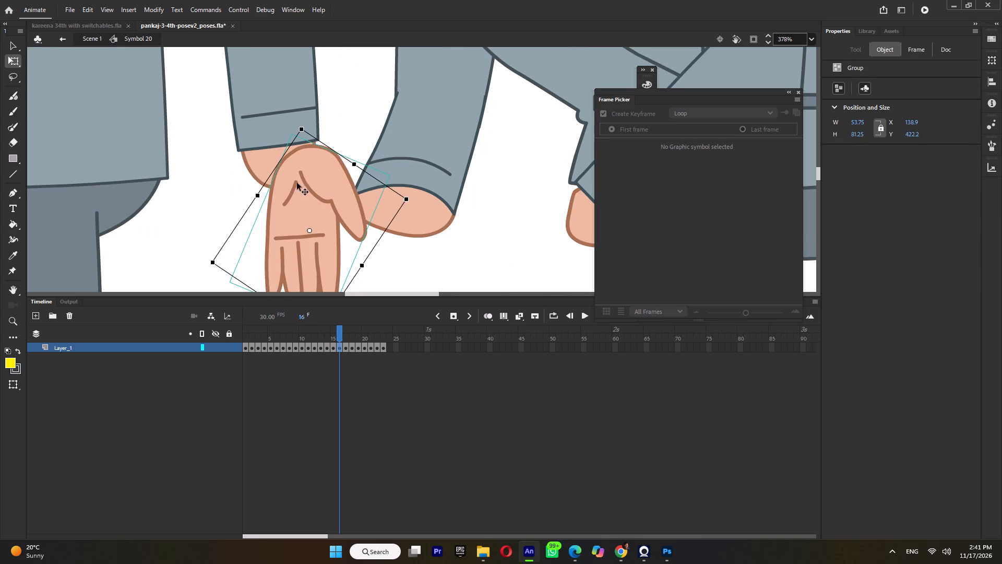
pyautogui.moveTo(297, 183); pyautogui.dragTo(289, 183)
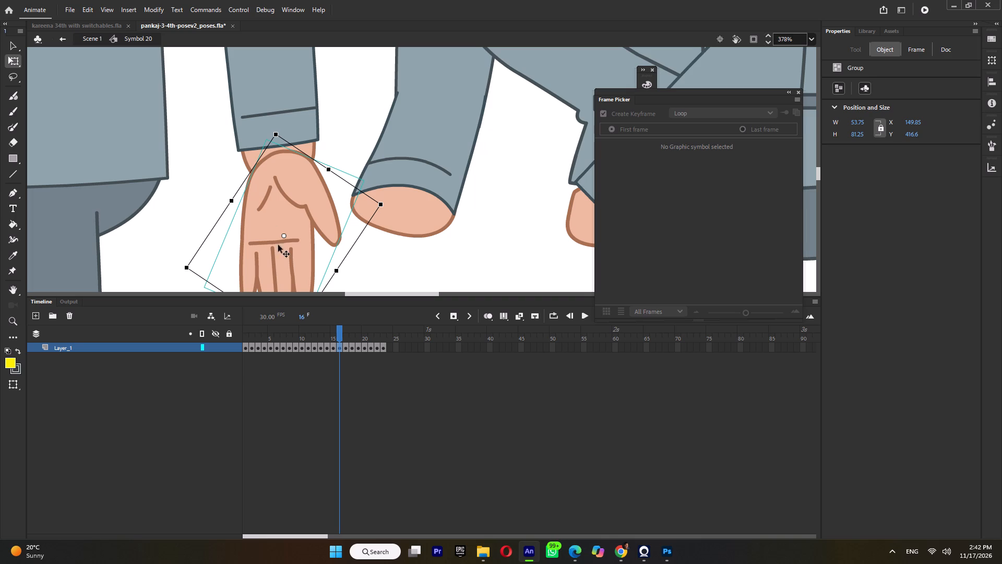
# On frame 17, move the hand with spread fingers across so its base sits on the wrist.
pyautogui.click(347, 333)
pyautogui.click(270, 205)
pyautogui.moveTo(276, 204); pyautogui.dragTo(304, 204)
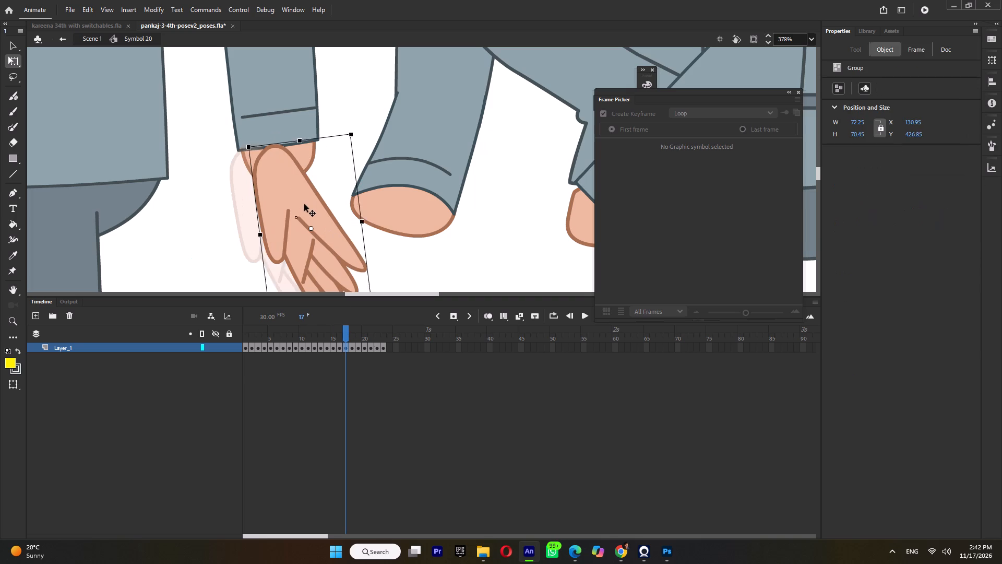
pyautogui.moveTo(304, 204); pyautogui.dragTo(306, 206)
# On frame 18, rotate the open palm to point downward and move its base onto the wrist.
pyautogui.keyDown('ctrl'); pyautogui.scroll(-5, 343, 159); pyautogui.keyUp('ctrl')
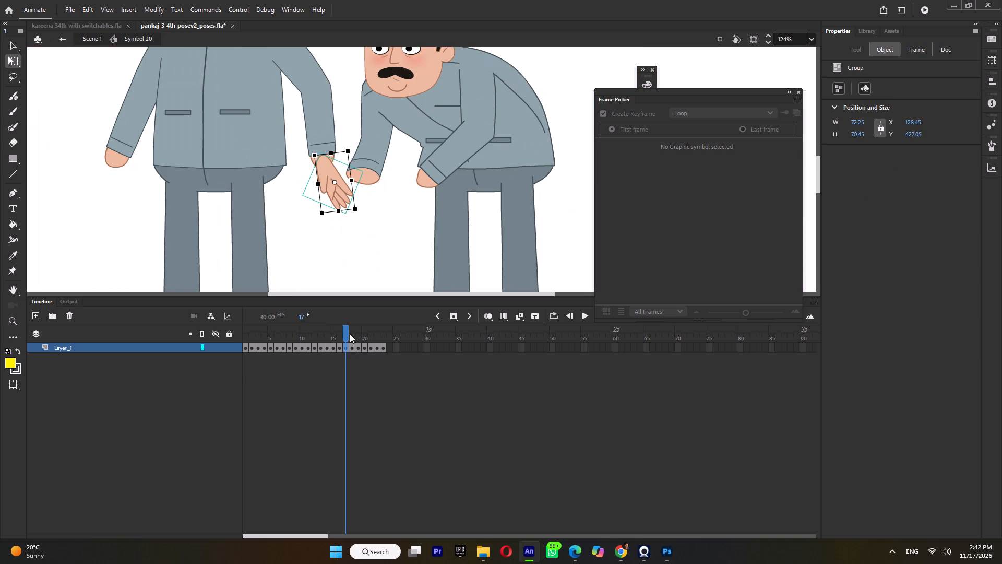
pyautogui.click(350, 334)
pyautogui.click(303, 199)
pyautogui.moveTo(336, 187); pyautogui.dragTo(327, 173)
pyautogui.moveTo(312, 194); pyautogui.dragTo(329, 164)
pyautogui.keyDown('ctrl'); pyautogui.scroll(5, 325, 159); pyautogui.keyUp('ctrl')
pyautogui.moveTo(327, 175); pyautogui.dragTo(341, 179)
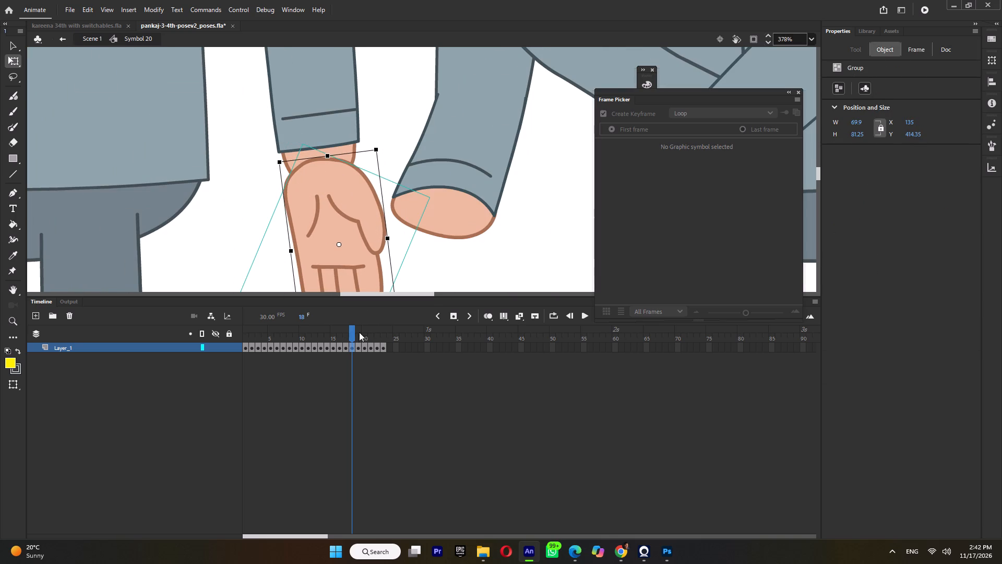
# On frame 19, rotate the curled hand to hang from the arm, scale it down slightly and move it onto the wrist.
pyautogui.click(359, 334)
pyautogui.keyDown('ctrl'); pyautogui.scroll(-4, 357, 150); pyautogui.keyUp('ctrl')
pyautogui.click(325, 191)
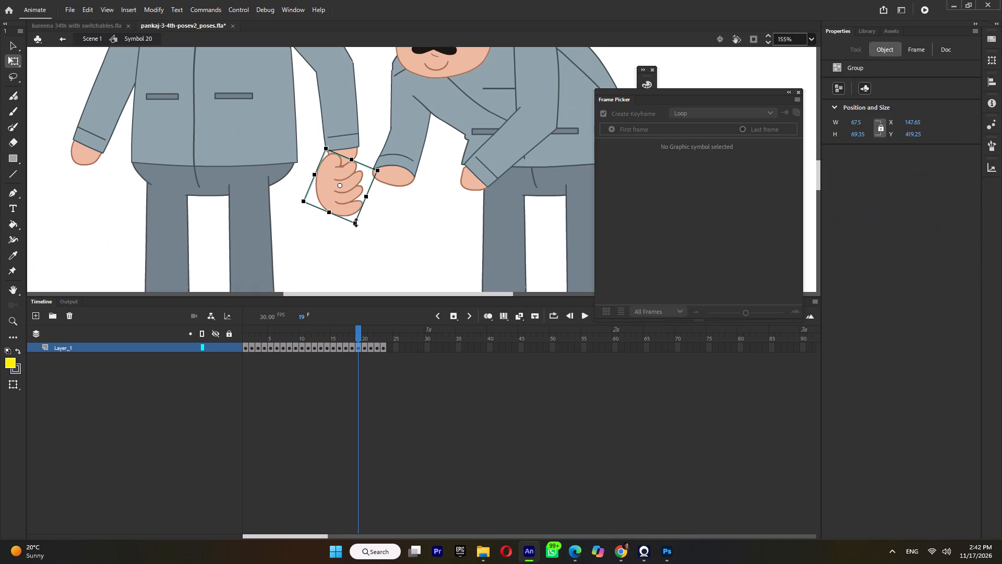
pyautogui.moveTo(358, 227); pyautogui.dragTo(345, 234)
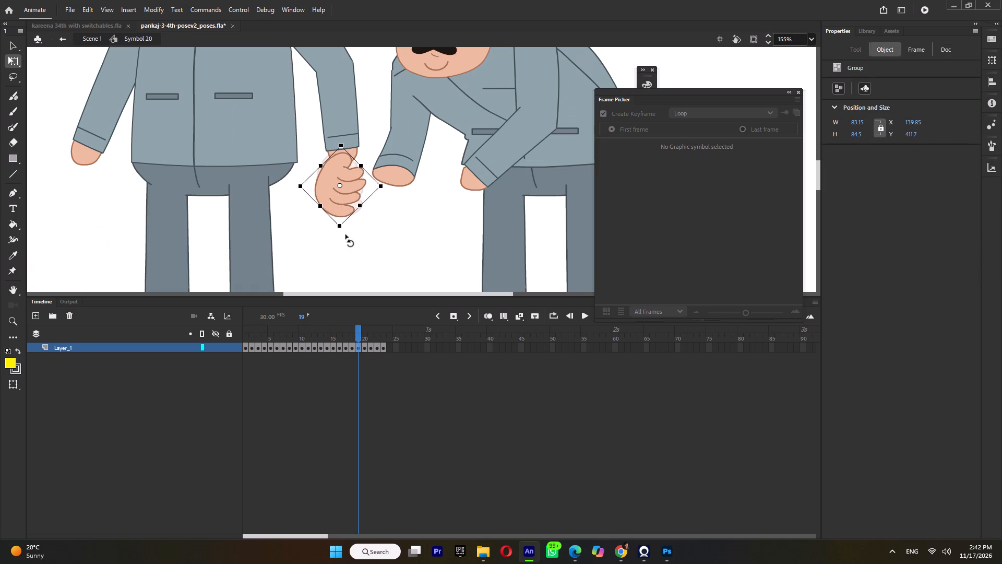
pyautogui.moveTo(345, 234); pyautogui.dragTo(345, 233)
pyautogui.keyDown('shift'); pyautogui.moveTo(346, 226); pyautogui.dragTo(344, 221); pyautogui.keyUp('shift')
pyautogui.keyDown('ctrl'); pyautogui.scroll(5, 345, 172); pyautogui.keyUp('ctrl')
pyautogui.moveTo(345, 171); pyautogui.dragTo(355, 149)
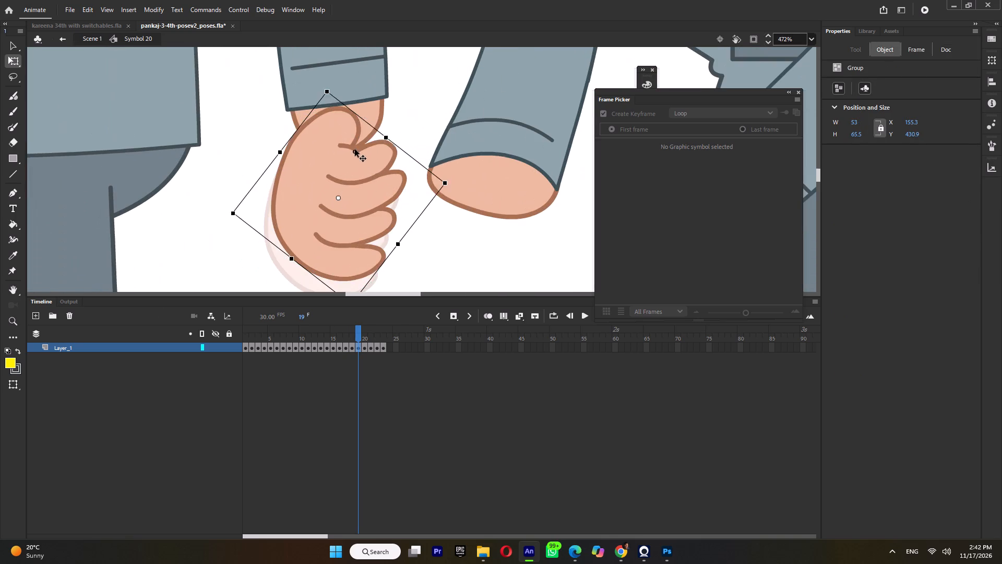
pyautogui.moveTo(355, 149); pyautogui.dragTo(366, 154)
# On frame 20, flip the hand horizontally, rotate it to point downward and move it onto the wrist.
pyautogui.click(364, 336)
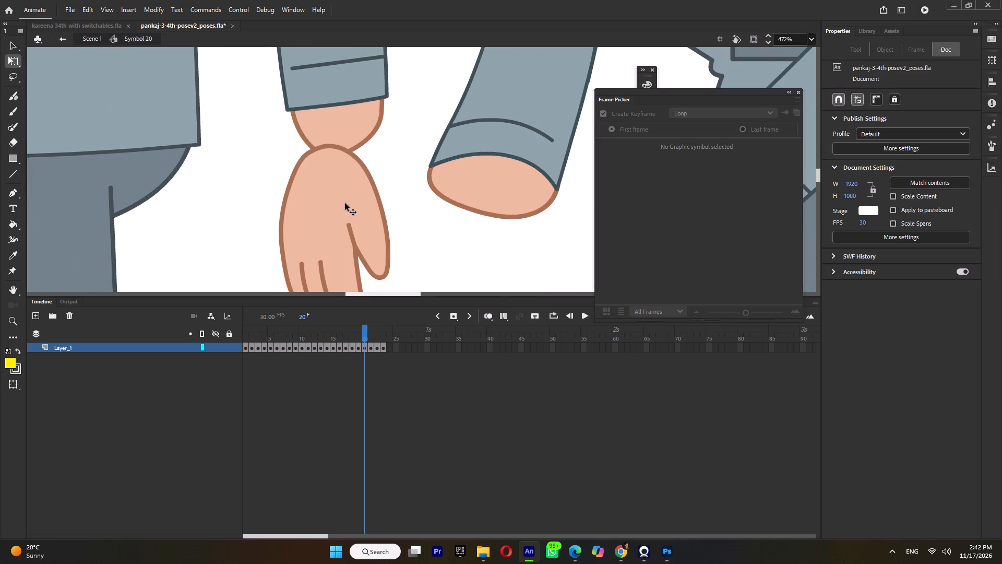
pyautogui.click(345, 203)
pyautogui.rightClick(350, 212)
pyautogui.click(398, 389)
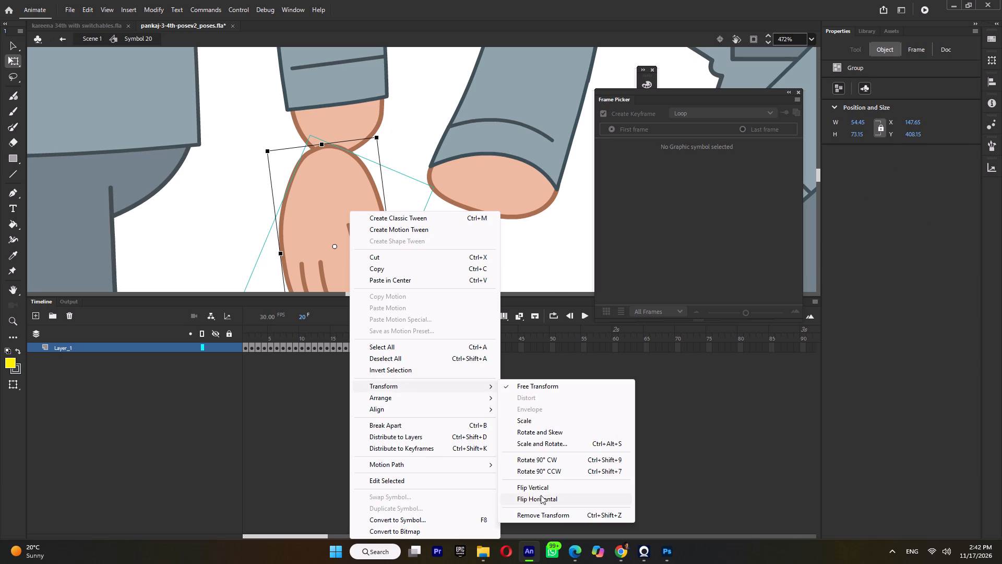
pyautogui.click(541, 495)
pyautogui.moveTo(392, 143); pyautogui.dragTo(254, 136)
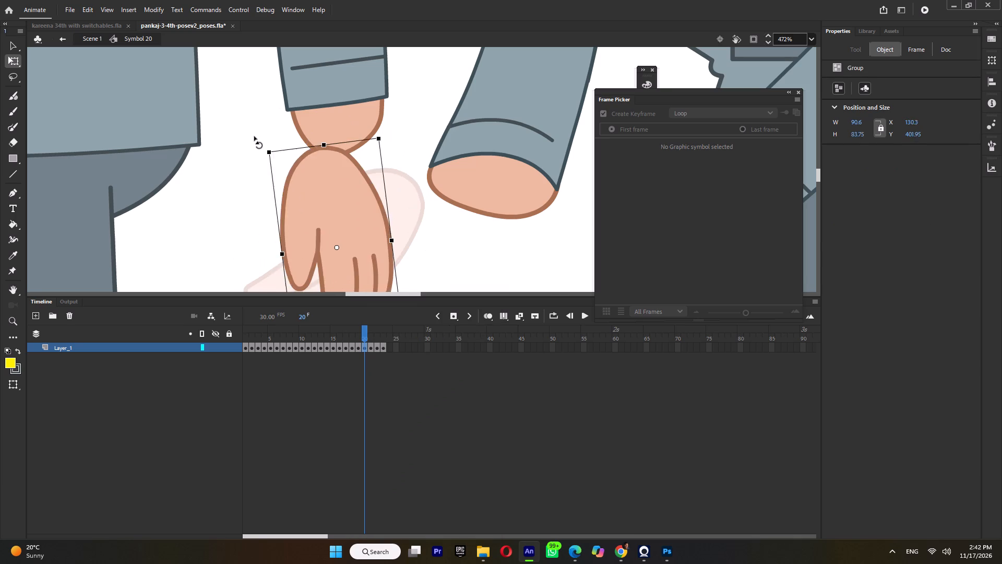
pyautogui.moveTo(254, 136); pyautogui.dragTo(267, 140)
pyautogui.moveTo(321, 185); pyautogui.dragTo(339, 155)
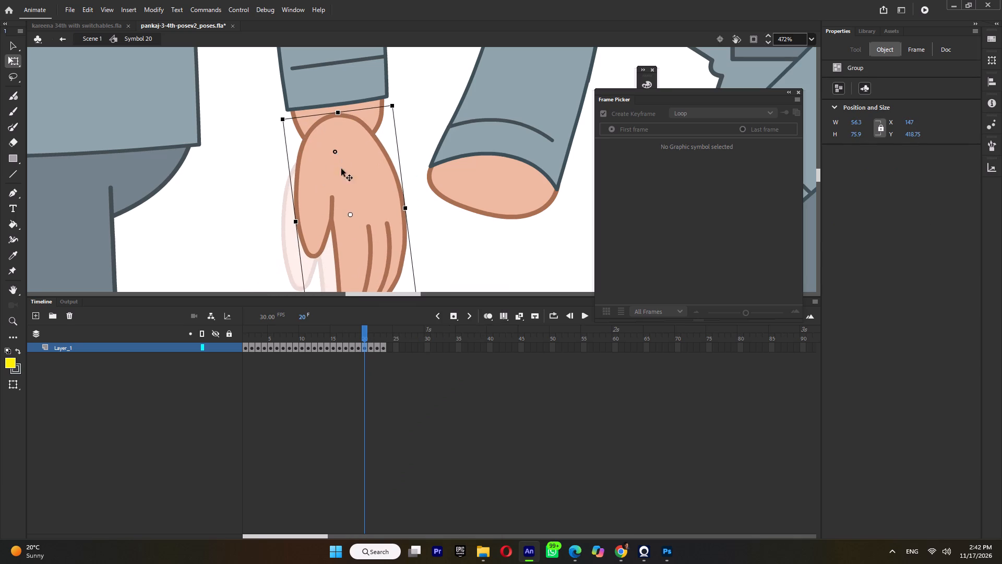
# On frame 21, rotate the hand with partly curled fingers and move its base onto the wrist.
pyautogui.click(373, 342)
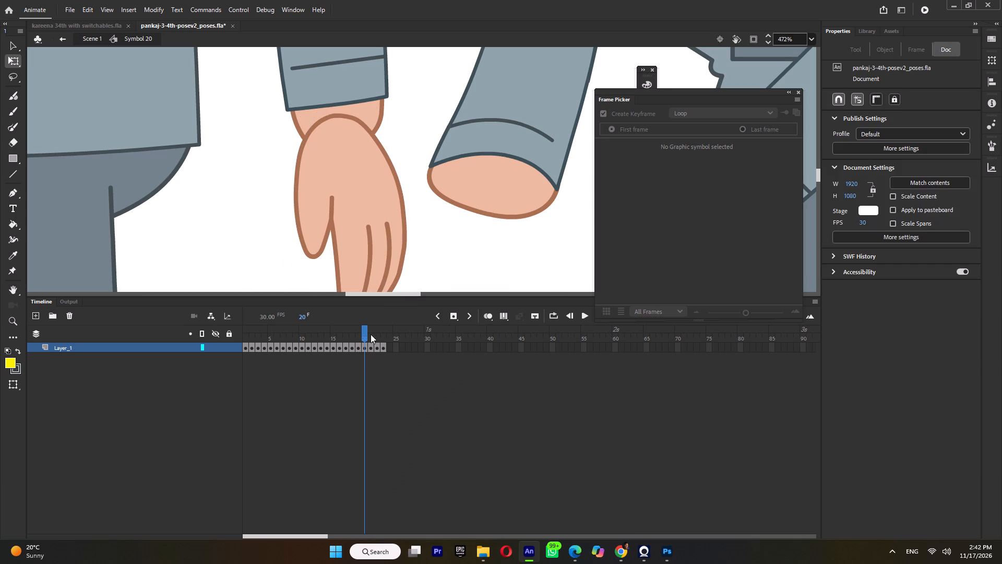
pyautogui.click(371, 335)
pyautogui.keyDown('ctrl'); pyautogui.scroll(-5, 361, 157); pyautogui.keyUp('ctrl')
pyautogui.click(351, 165)
pyautogui.moveTo(377, 208); pyautogui.dragTo(400, 193)
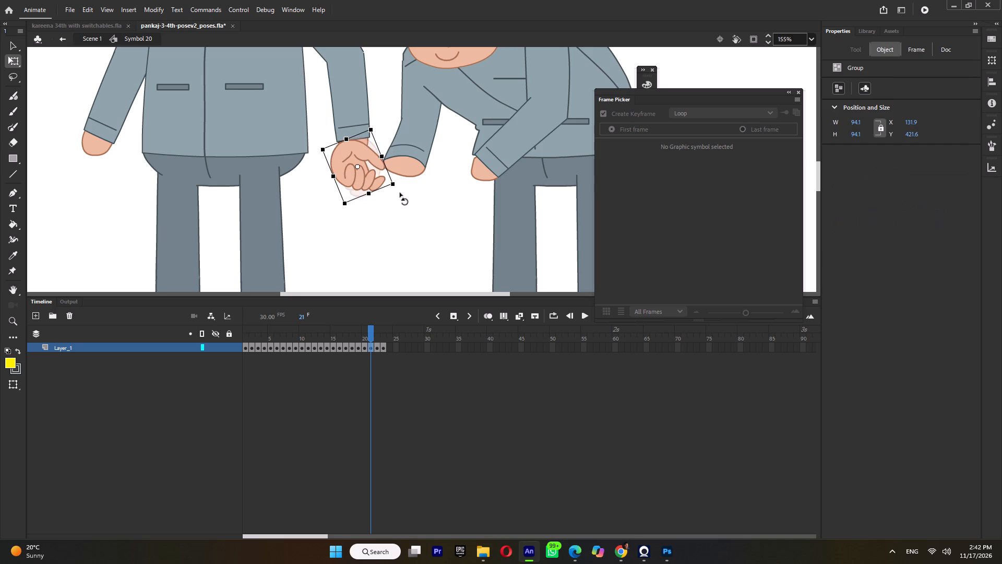
pyautogui.moveTo(400, 193); pyautogui.dragTo(399, 193)
pyautogui.keyDown('ctrl'); pyautogui.scroll(3, 348, 121); pyautogui.keyUp('ctrl')
pyautogui.moveTo(357, 176); pyautogui.dragTo(370, 184)
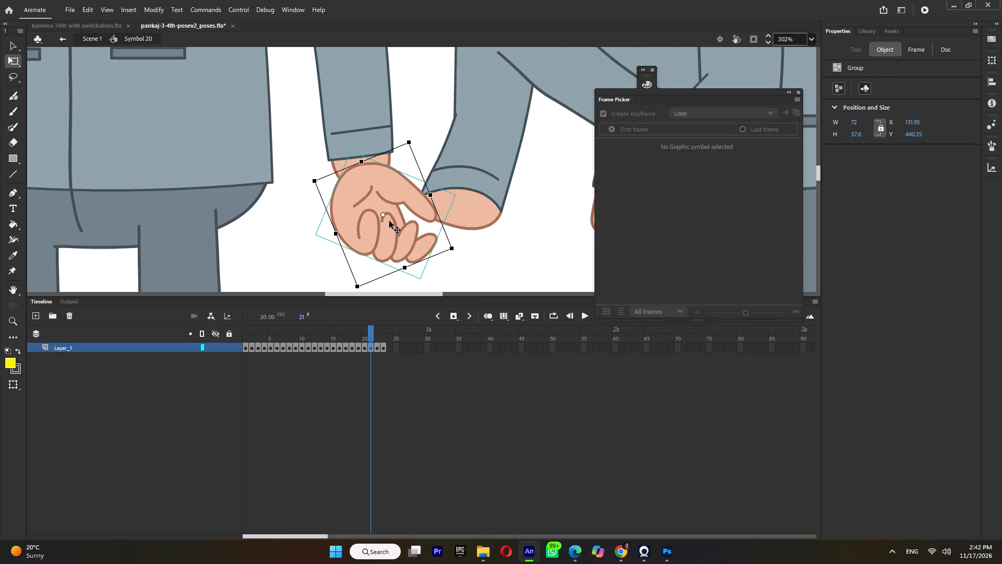
# Move the frame 21 hand's transformation point to its wrist end, scale it down slightly and rotate it to follow the arm.
pyautogui.moveTo(384, 216); pyautogui.dragTo(363, 166)
pyautogui.keyDown('shift'); pyautogui.moveTo(360, 287); pyautogui.dragTo(360, 281); pyautogui.keyUp('shift')
pyautogui.moveTo(356, 286); pyautogui.dragTo(320, 291)
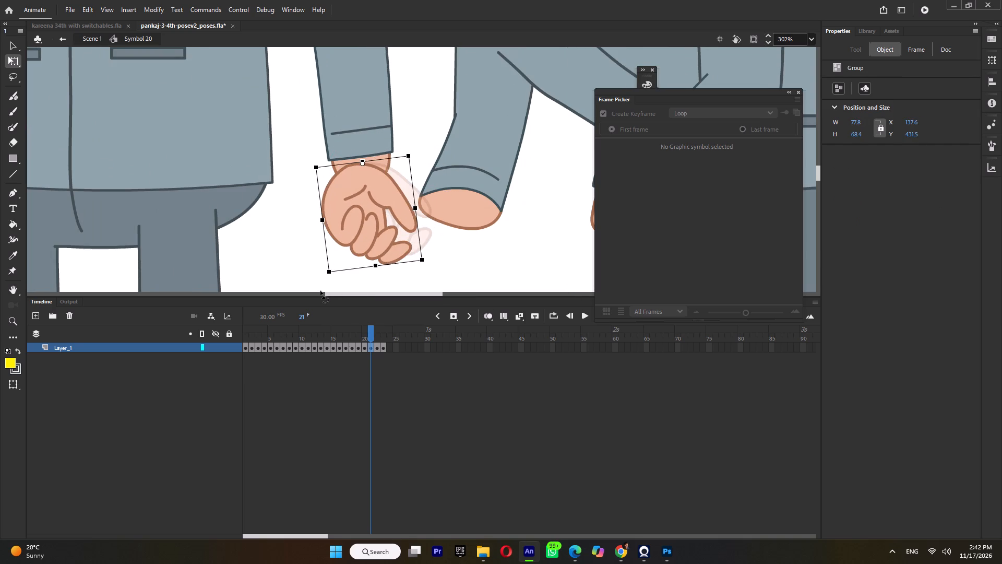
pyautogui.moveTo(320, 291); pyautogui.dragTo(338, 290)
# On frame 22, align the hand with the wrist, pivoting at its wrist end to scale it down slightly and rotate its fingers downward.
pyautogui.click(378, 336)
pyautogui.click(375, 238)
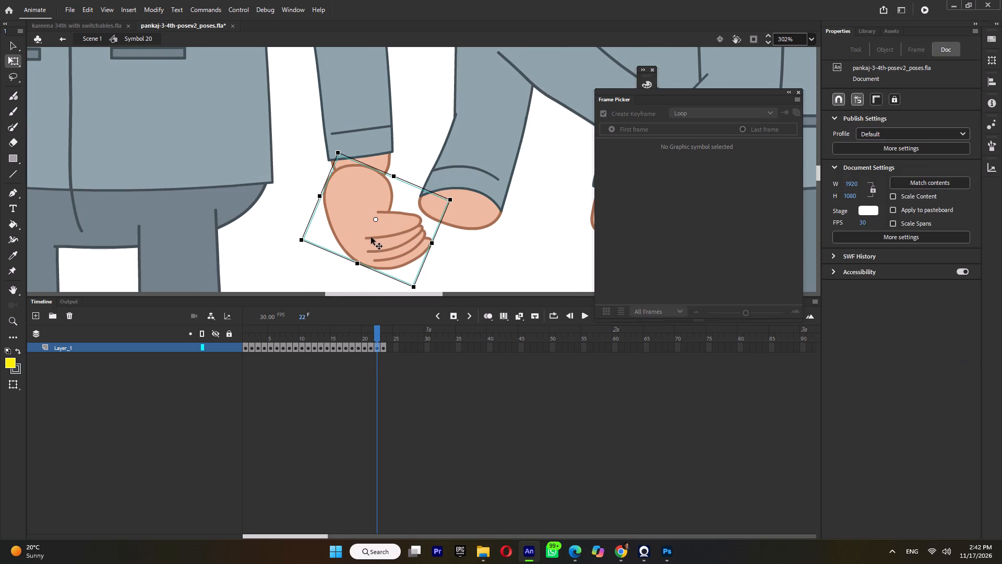
pyautogui.moveTo(458, 207); pyautogui.dragTo(432, 244)
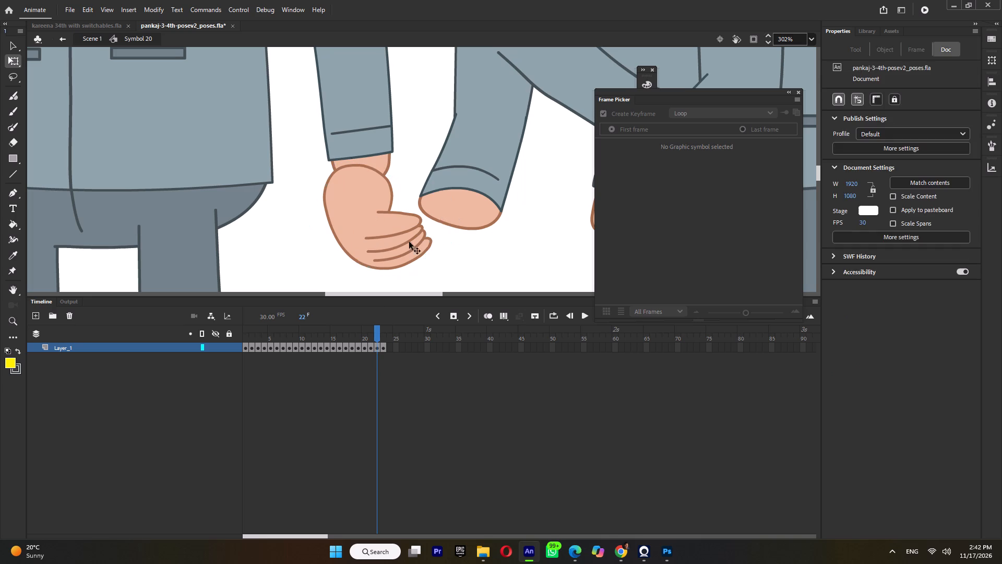
pyautogui.moveTo(381, 239); pyautogui.dragTo(392, 237)
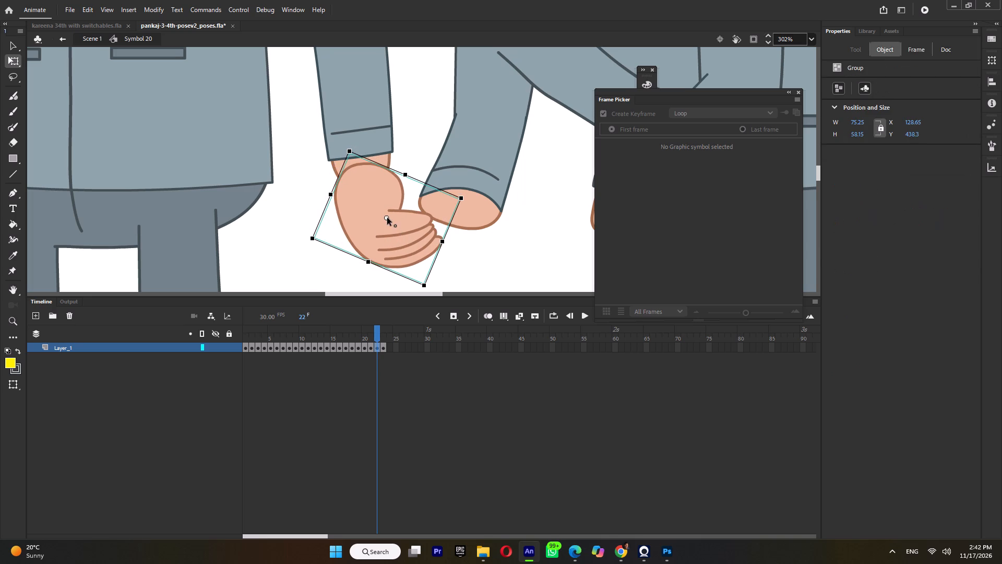
pyautogui.moveTo(387, 219); pyautogui.dragTo(361, 168)
pyautogui.keyDown('shift'); pyautogui.moveTo(426, 284); pyautogui.dragTo(422, 275); pyautogui.keyUp('shift')
pyautogui.moveTo(424, 278); pyautogui.dragTo(379, 305)
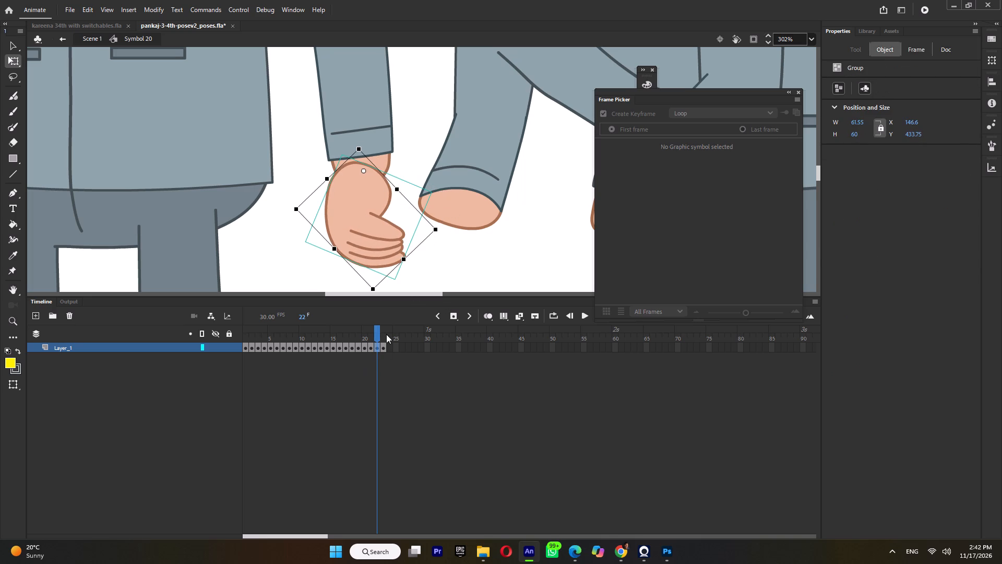
# On frame 23, rotate the curled hand until it lies nearly sideways and move it up onto the wrist.
pyautogui.click(383, 337)
pyautogui.click(373, 221)
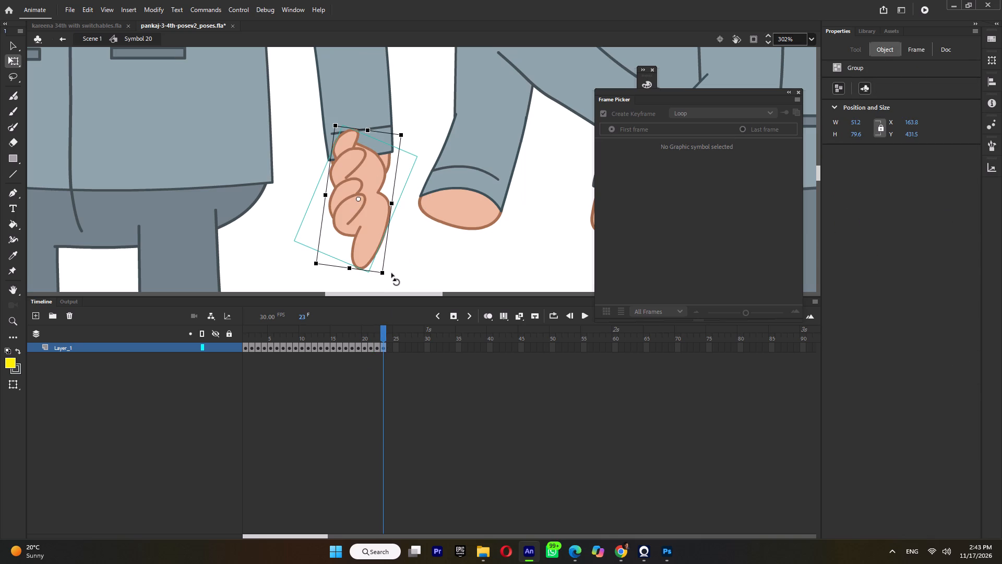
pyautogui.moveTo(389, 275); pyautogui.dragTo(354, 100)
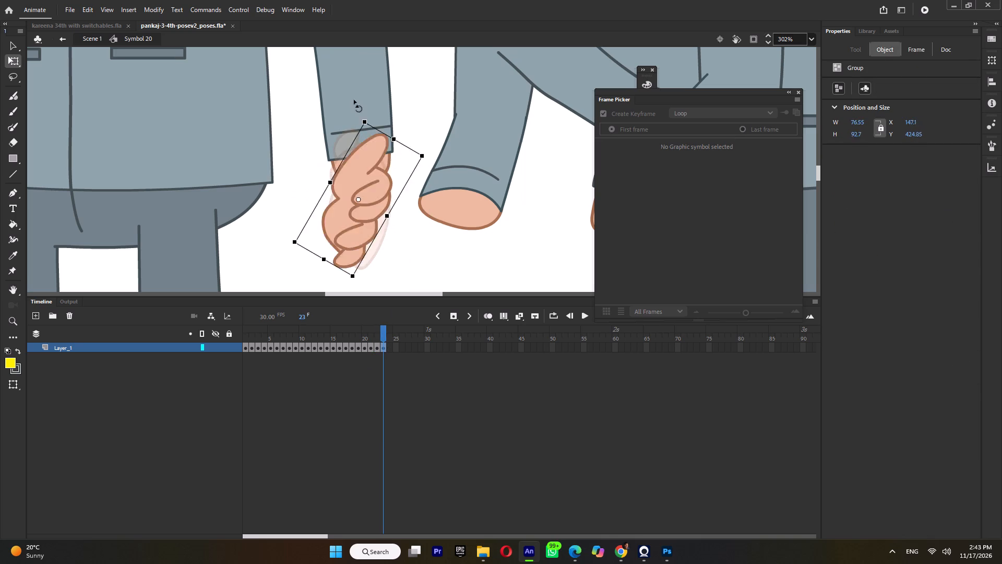
pyautogui.moveTo(354, 100); pyautogui.dragTo(269, 191)
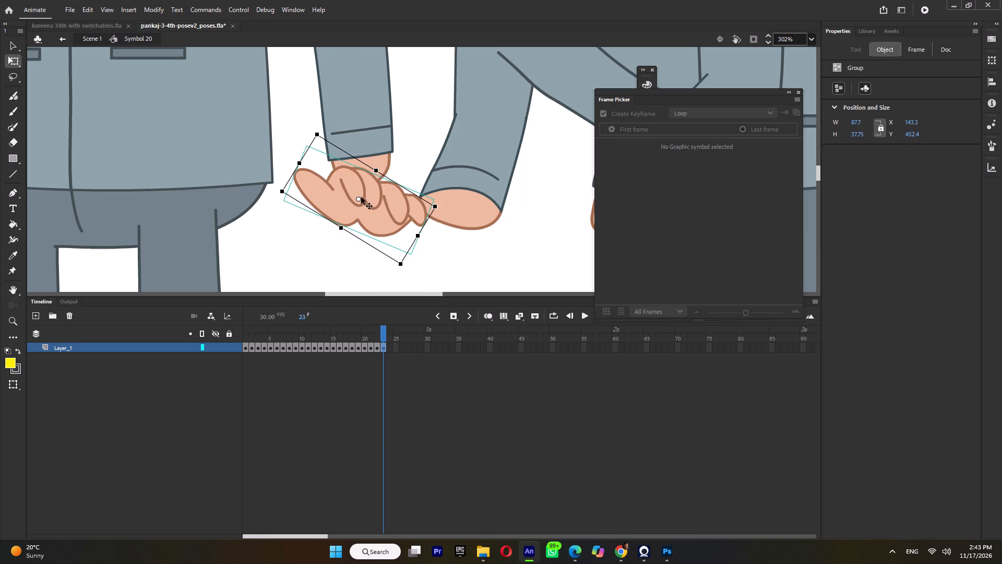
pyautogui.moveTo(361, 193); pyautogui.dragTo(359, 164)
# Scrub through frames 1 to 23 of the hand symbol to check each pose's alignment at the wrist.
pyautogui.keyDown('ctrl'); pyautogui.scroll(-7, 360, 166); pyautogui.keyUp('ctrl')
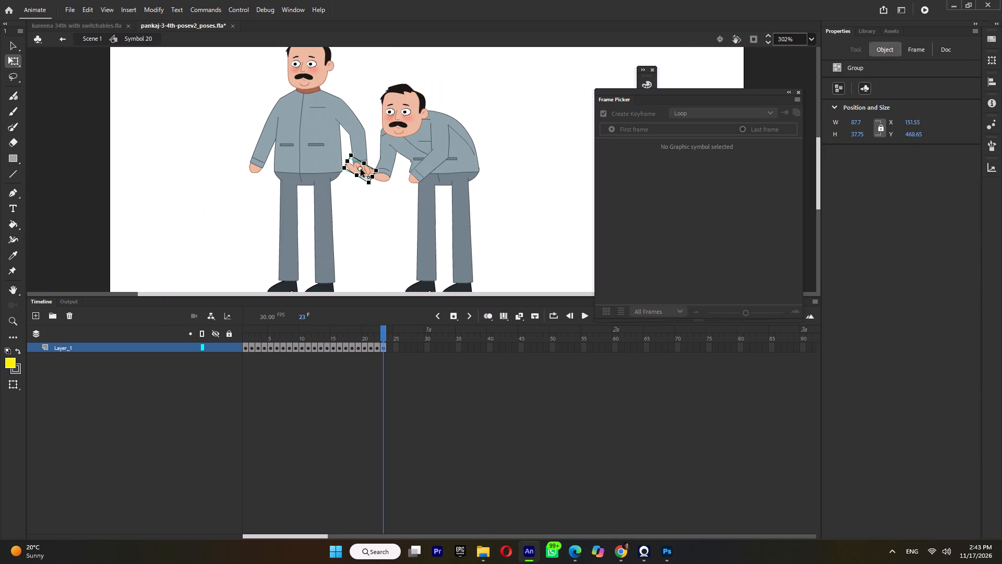
pyautogui.click(358, 199)
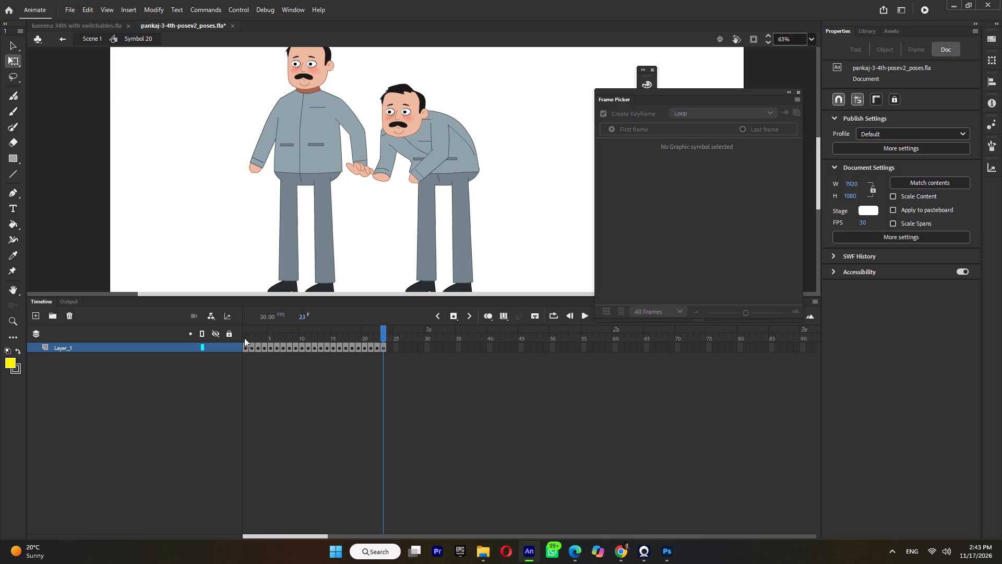
pyautogui.moveTo(244, 338); pyautogui.dragTo(259, 342)
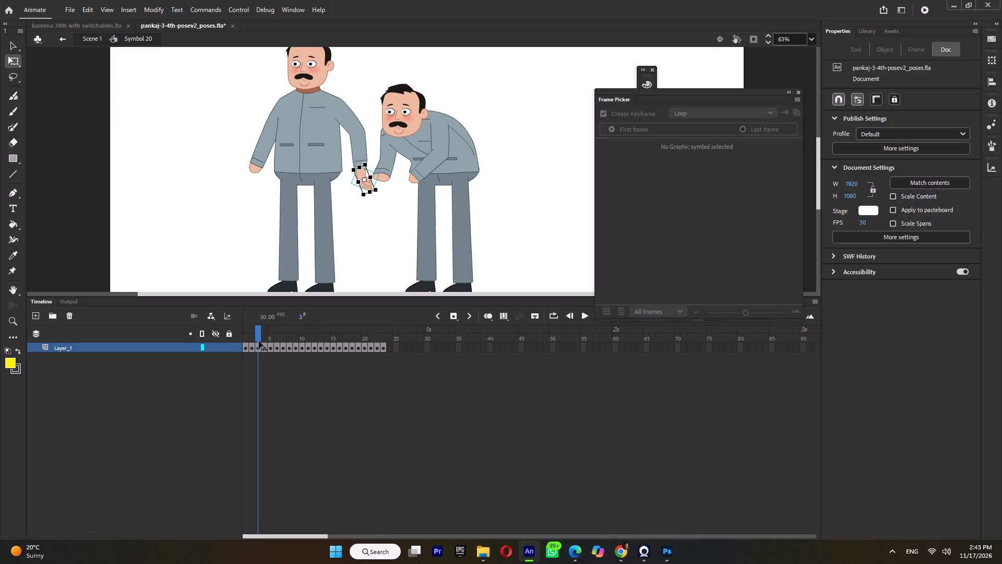
pyautogui.moveTo(259, 342); pyautogui.dragTo(281, 350)
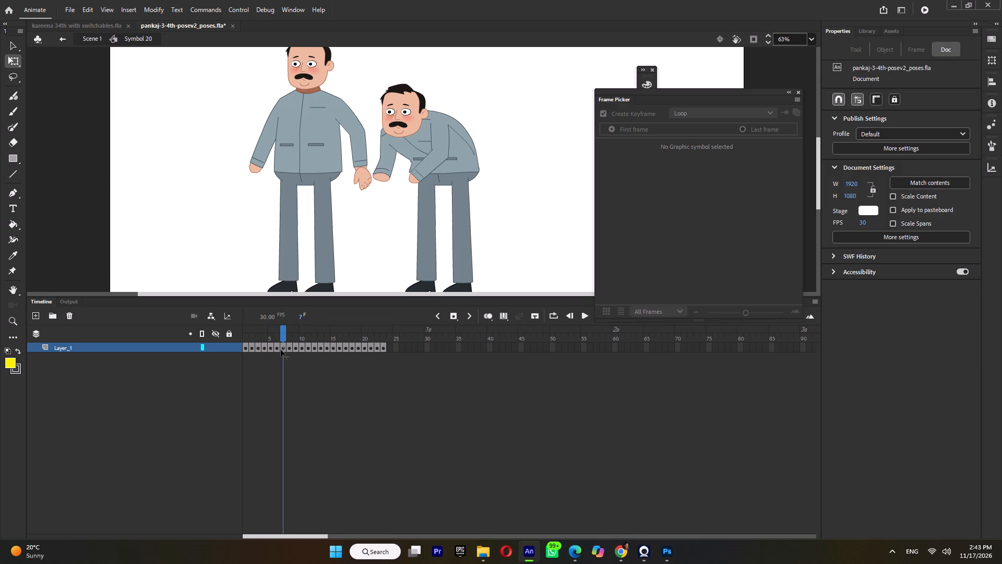
pyautogui.moveTo(281, 350); pyautogui.dragTo(301, 353)
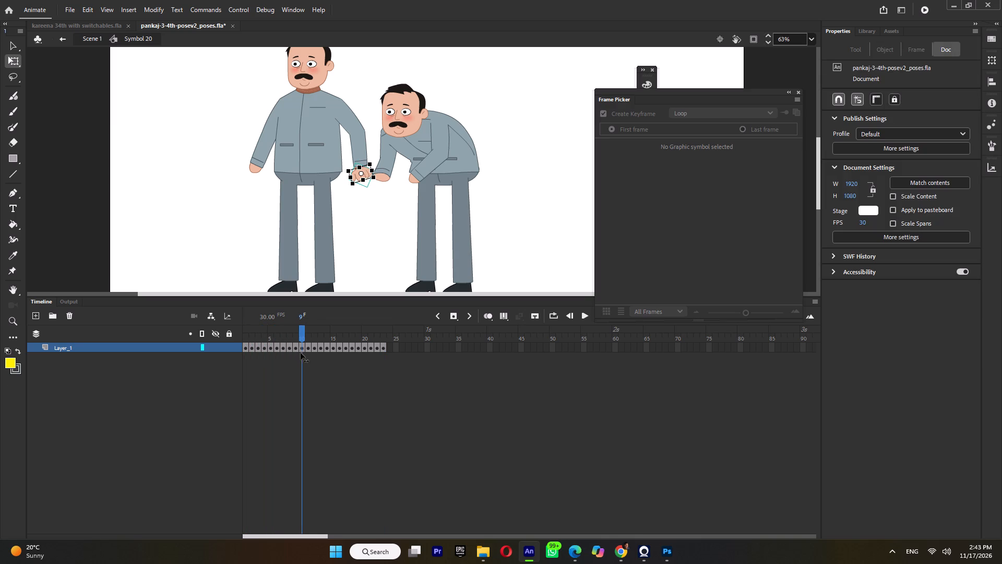
pyautogui.moveTo(301, 353); pyautogui.dragTo(325, 355)
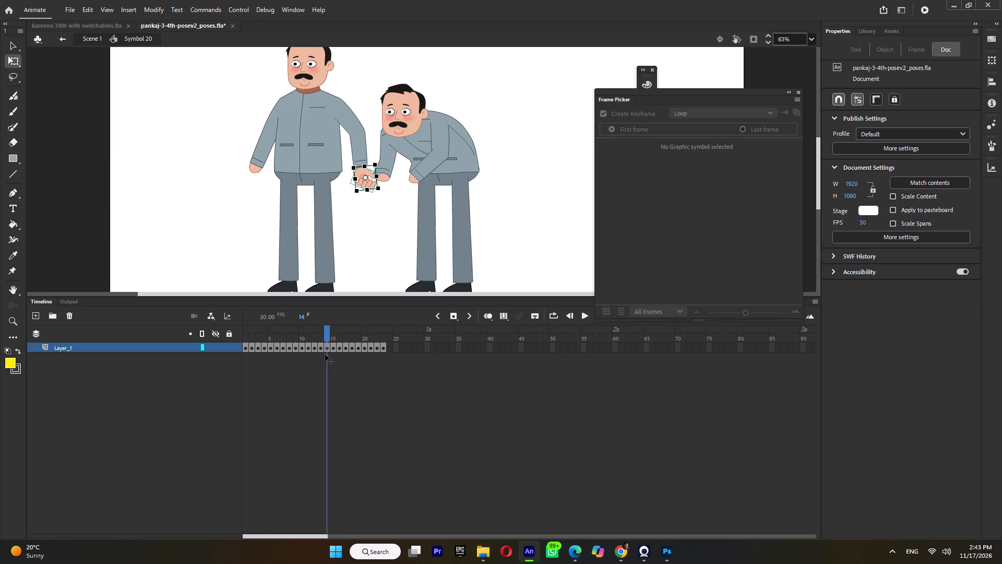
pyautogui.moveTo(325, 355); pyautogui.dragTo(327, 355)
pyautogui.keyDown('ctrl'); pyautogui.scroll(5, 392, 178); pyautogui.keyUp('ctrl')
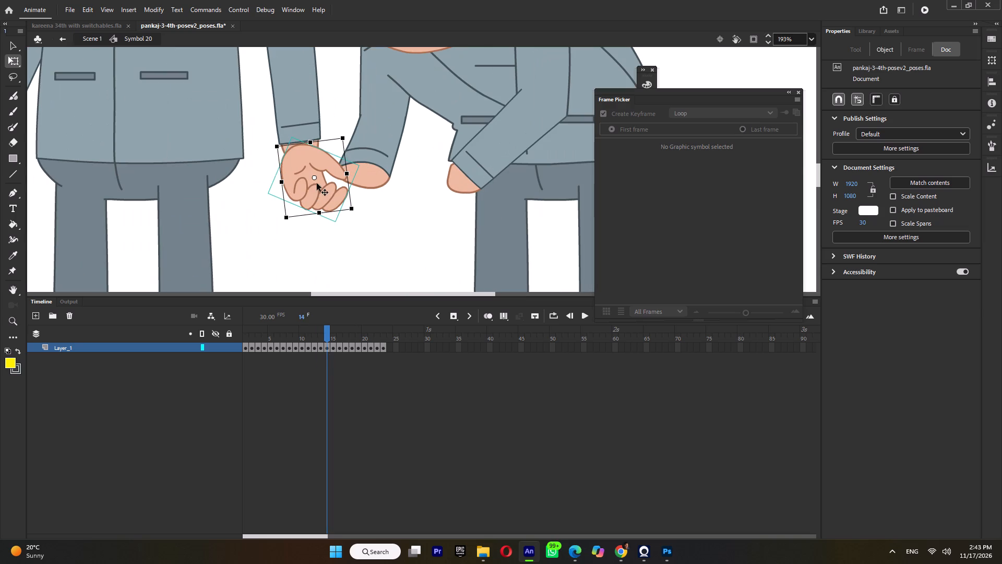
pyautogui.moveTo(333, 335); pyautogui.dragTo(345, 337)
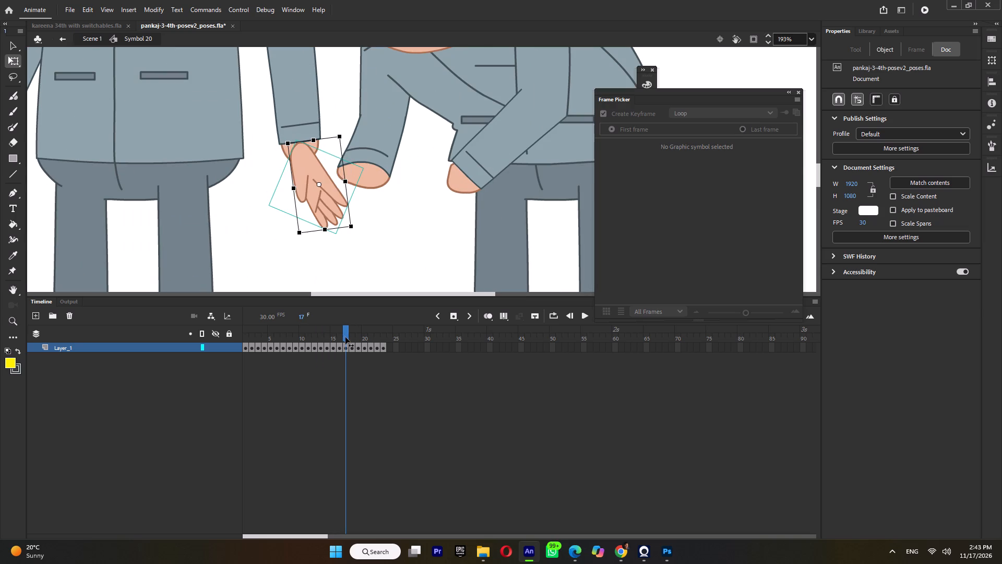
pyautogui.moveTo(345, 337); pyautogui.dragTo(391, 342)
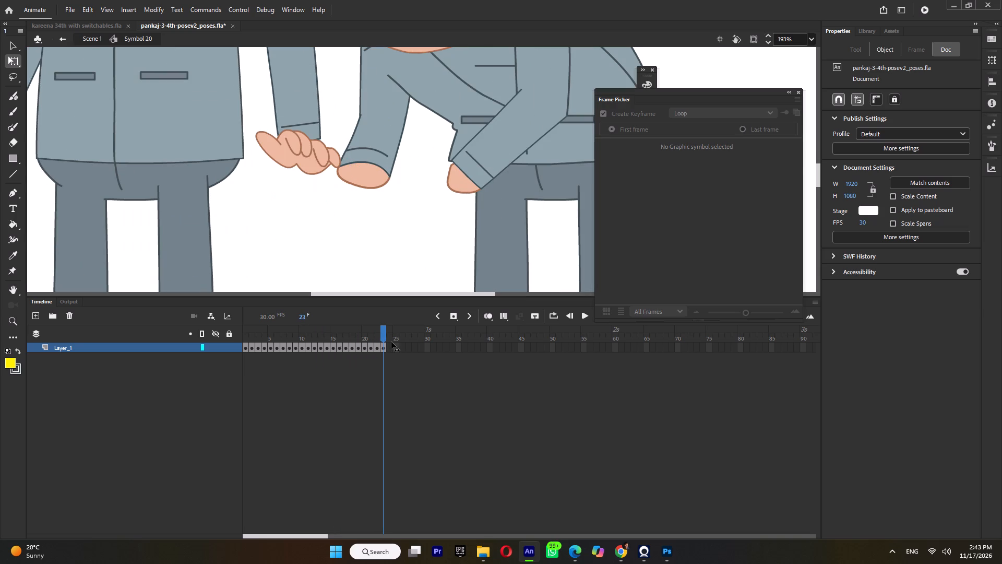
pyautogui.moveTo(391, 342); pyautogui.dragTo(395, 342)
# Return to Scene 1 and set the hand symbol's looping to Single Frame.
pyautogui.doubleClick(340, 185)
pyautogui.click(691, 117)
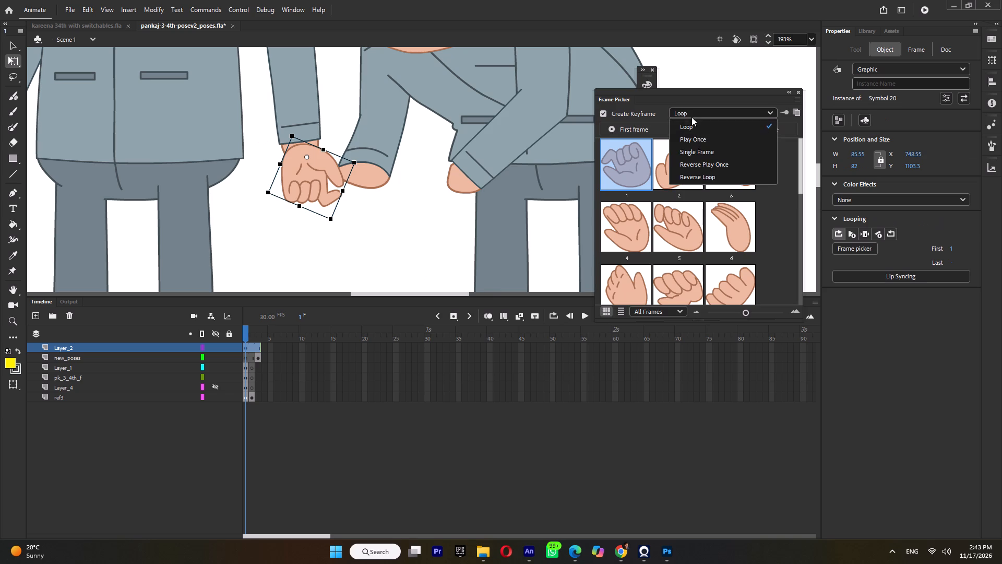
pyautogui.click(701, 150)
# Set Frame Picker to Single Frame and switch the hand through poses 3 and 6 to pose 7.
pyautogui.click(692, 159)
pyautogui.click(721, 159)
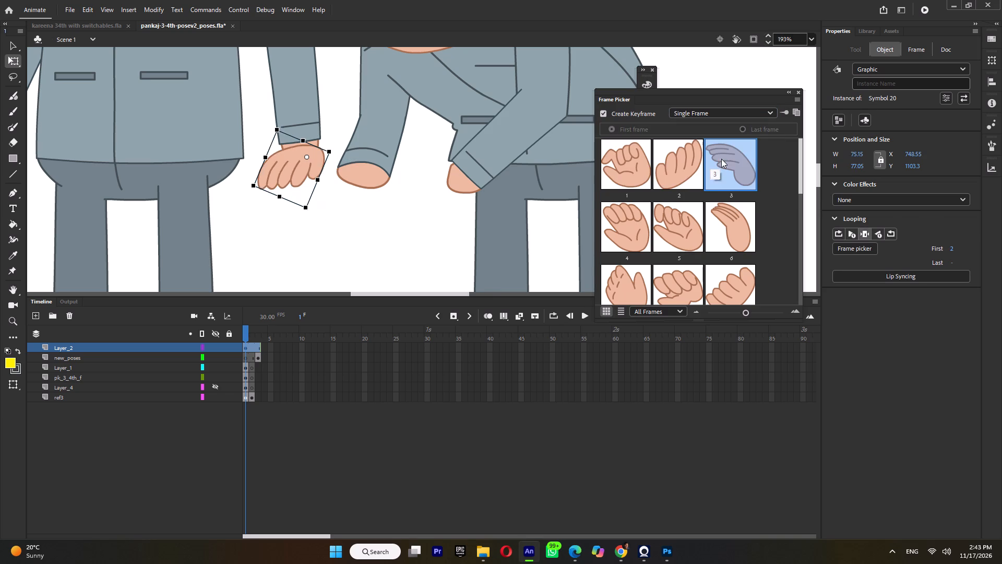
pyautogui.click(730, 224)
pyautogui.click(601, 293)
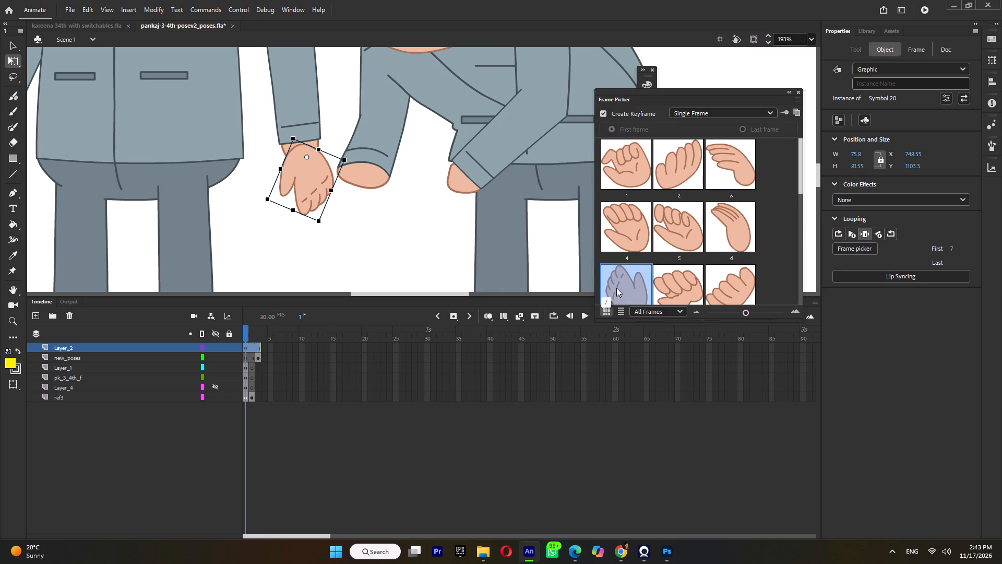
# Copy the hand, paste it on a new layer inside the pankaj symbol, and place it at the standing man's bare wrist.
pyautogui.keyDown('ctrl'); pyautogui.scroll(-5, 316, 178); pyautogui.keyUp('ctrl')
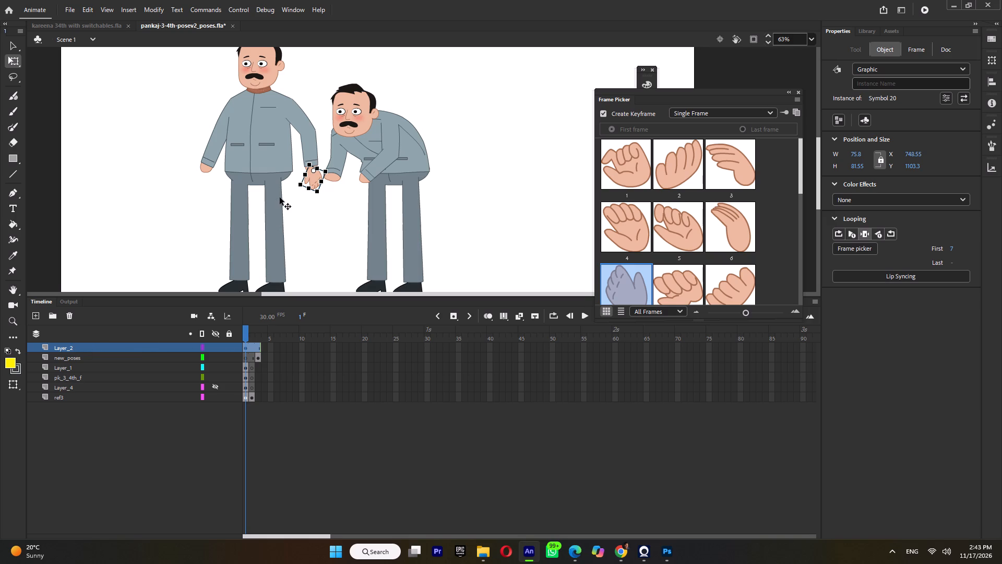
pyautogui.hotkey('ctrl', 'c')
pyautogui.click(316, 123)
pyautogui.doubleClick(312, 140)
pyautogui.click(312, 156)
pyautogui.keyDown('ctrl'); pyautogui.scroll(5, 317, 175); pyautogui.keyUp('ctrl')
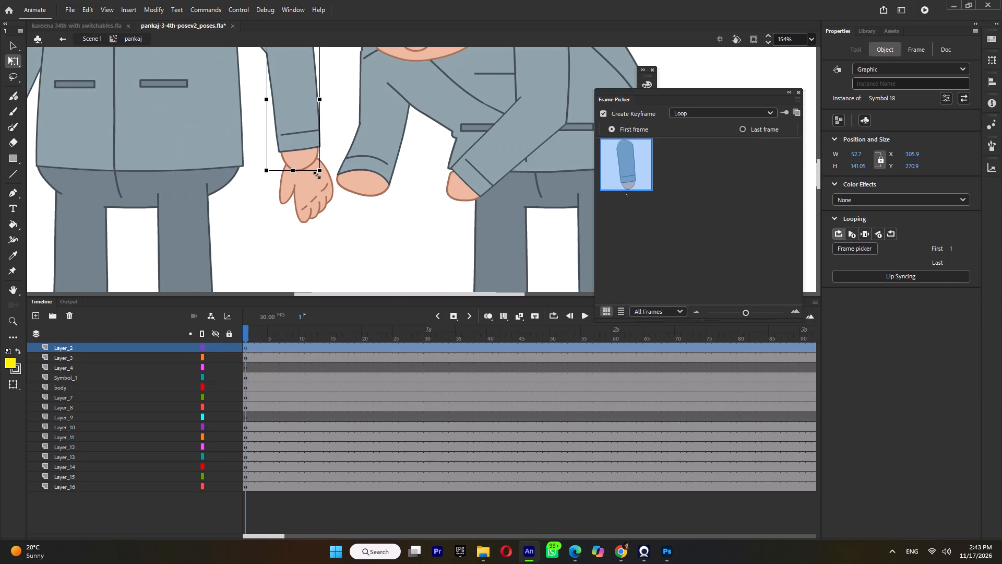
pyautogui.click(34, 318)
pyautogui.rightClick(215, 211)
pyautogui.click(273, 238)
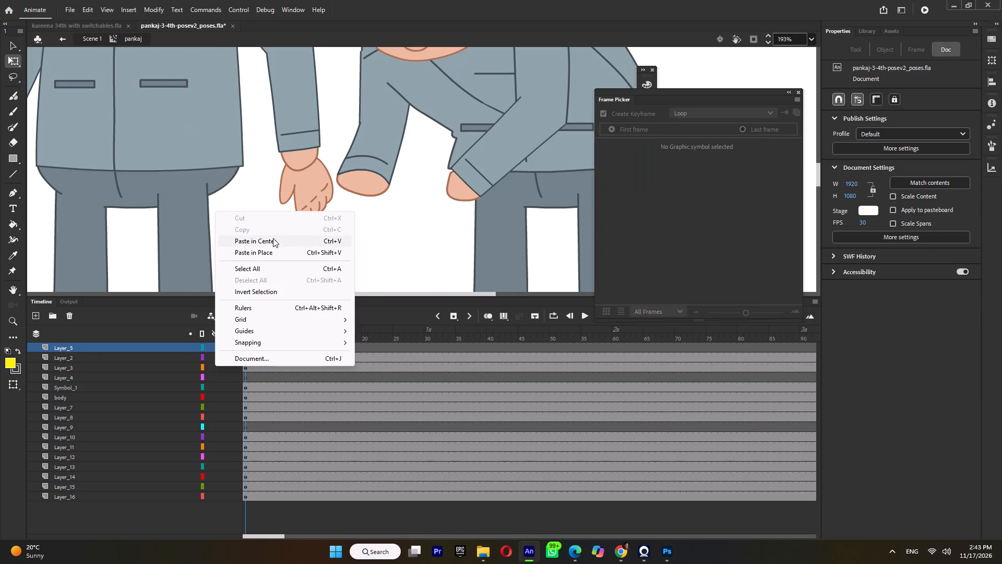
pyautogui.moveTo(434, 178); pyautogui.dragTo(314, 195)
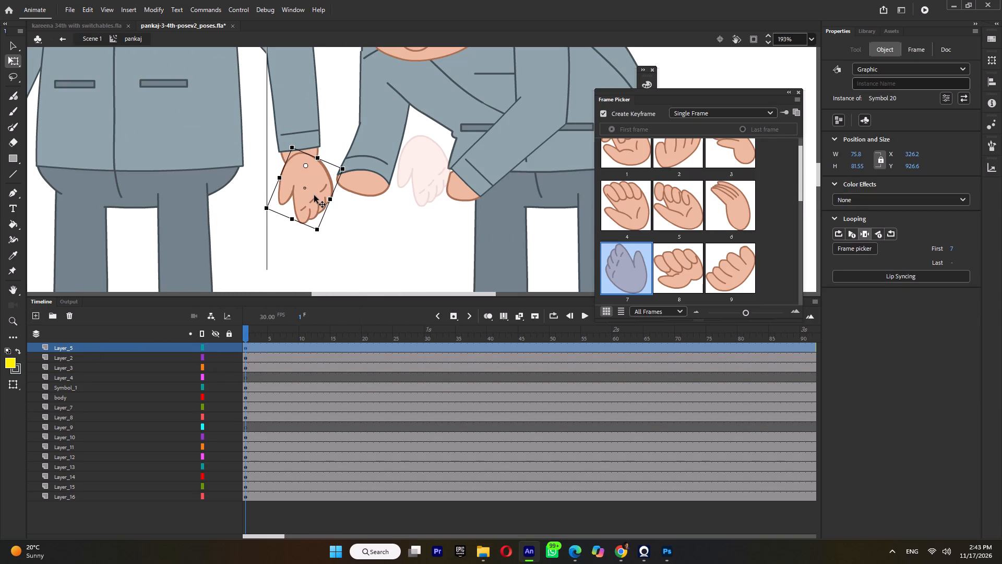
pyautogui.moveTo(314, 195); pyautogui.dragTo(315, 195)
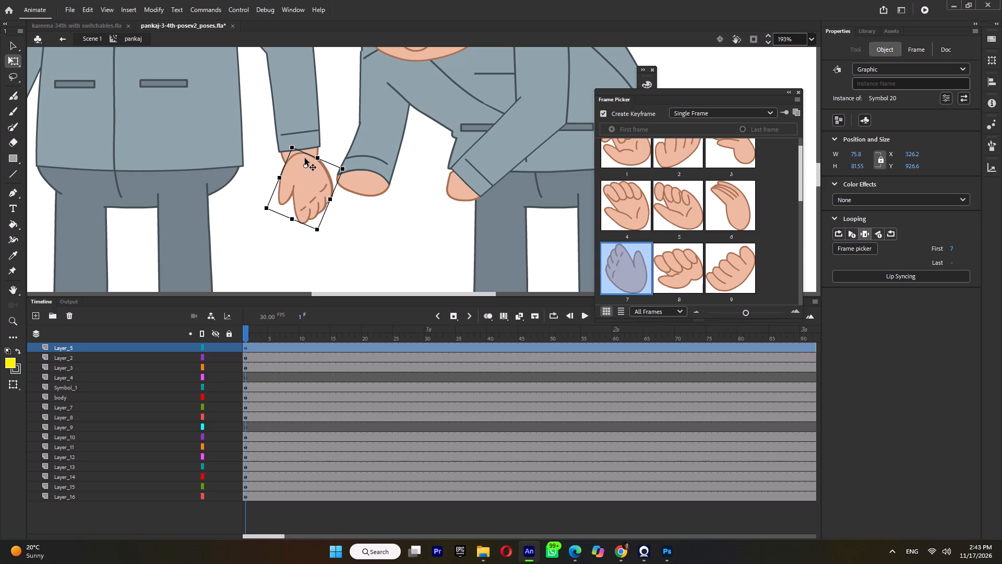
# Move the hand's layer directly below Layer_2 so the hand sits behind the forearm.
pyautogui.keyDown('ctrl'); pyautogui.scroll(4, 305, 163); pyautogui.keyUp('ctrl')
pyautogui.click(62, 347)
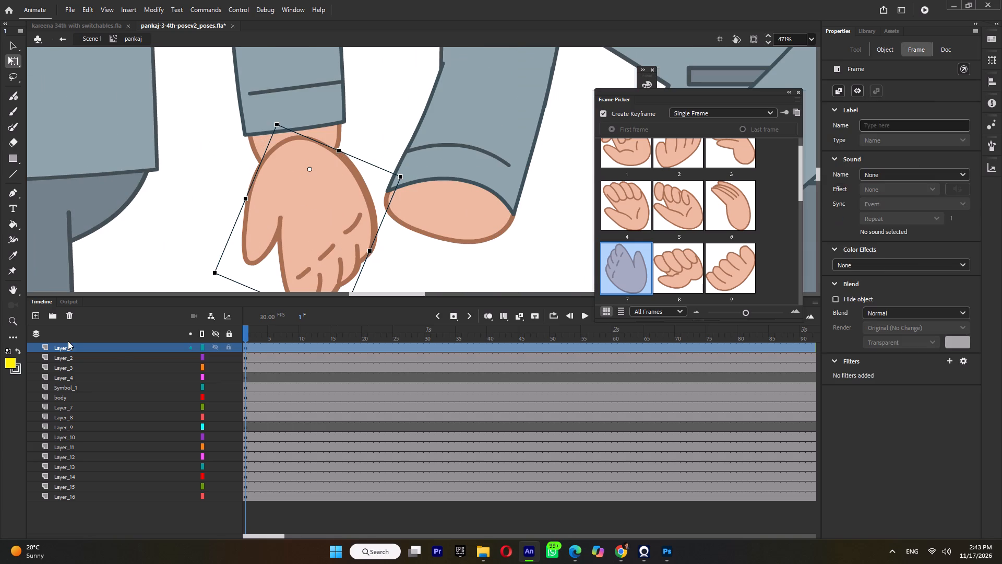
pyautogui.click(258, 110)
pyautogui.click(302, 213)
pyautogui.moveTo(67, 348); pyautogui.dragTo(68, 362)
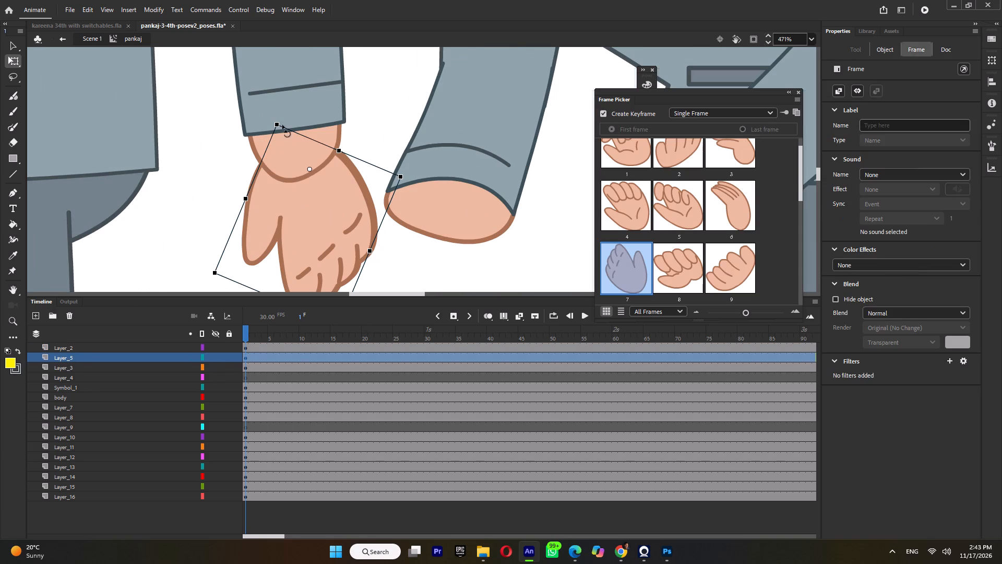
# Inside the forearm's nested skin group, delete the rounded end of the wrist that overlaps the hand.
pyautogui.doubleClick(288, 109)
pyautogui.tripleClick(272, 174)
pyautogui.tripleClick(278, 179)
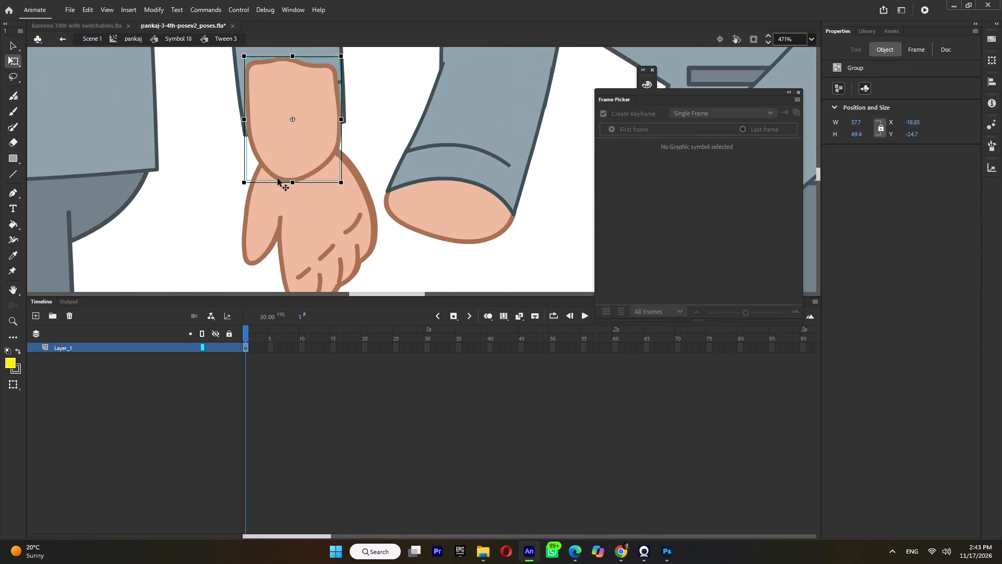
pyautogui.click(417, 124)
pyautogui.click(307, 174)
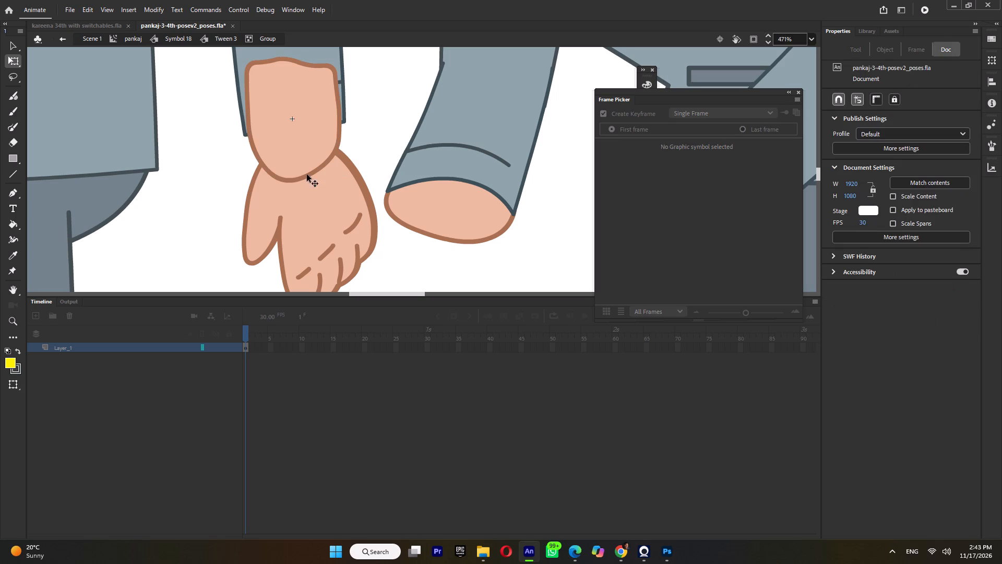
pyautogui.click(278, 200)
pyautogui.moveTo(232, 153); pyautogui.dragTo(401, 258)
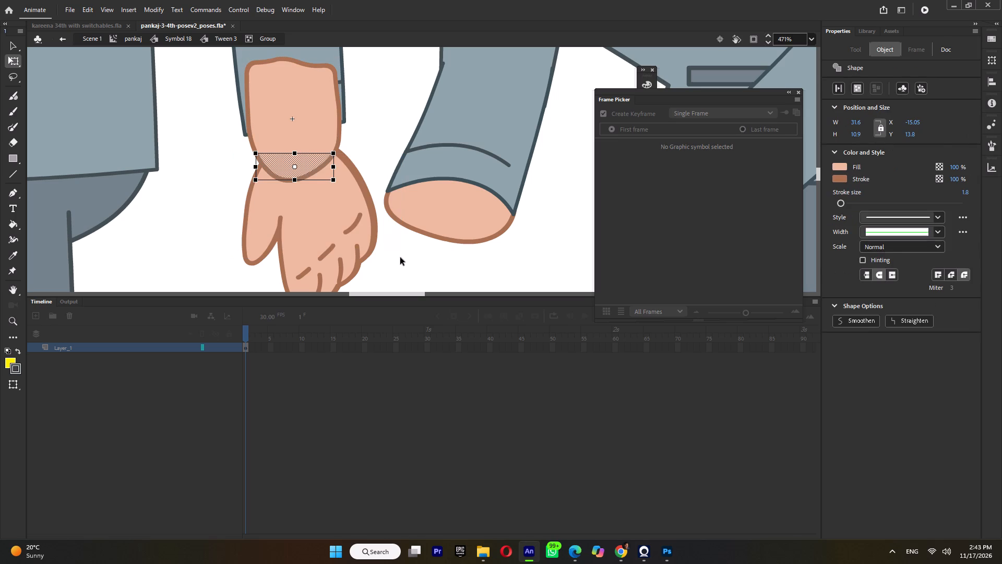
pyautogui.press('Delete')
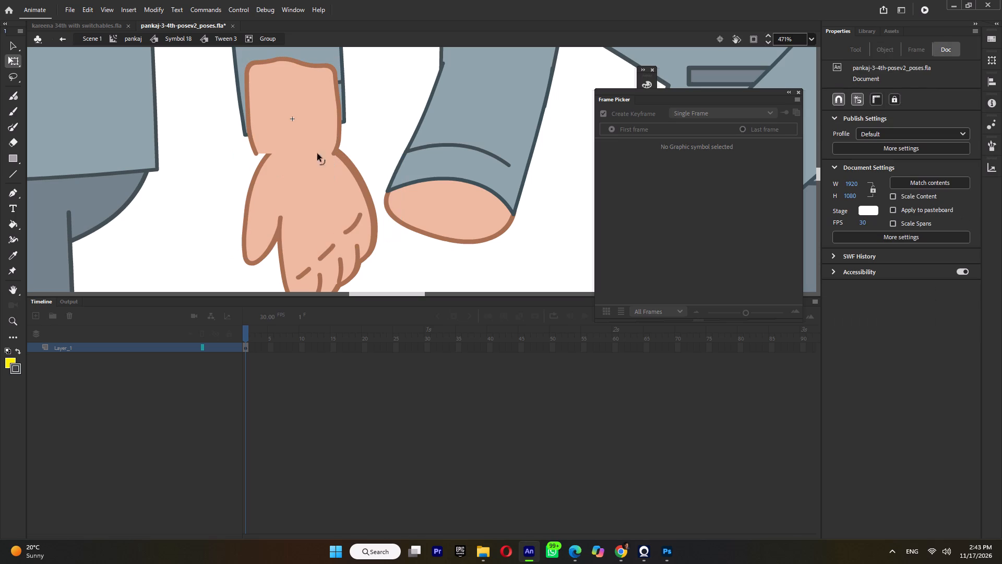
# Reshape both edges of the trimmed wrist to meet the hand's outline, and return to the pankaj symbol.
pyautogui.click(250, 138)
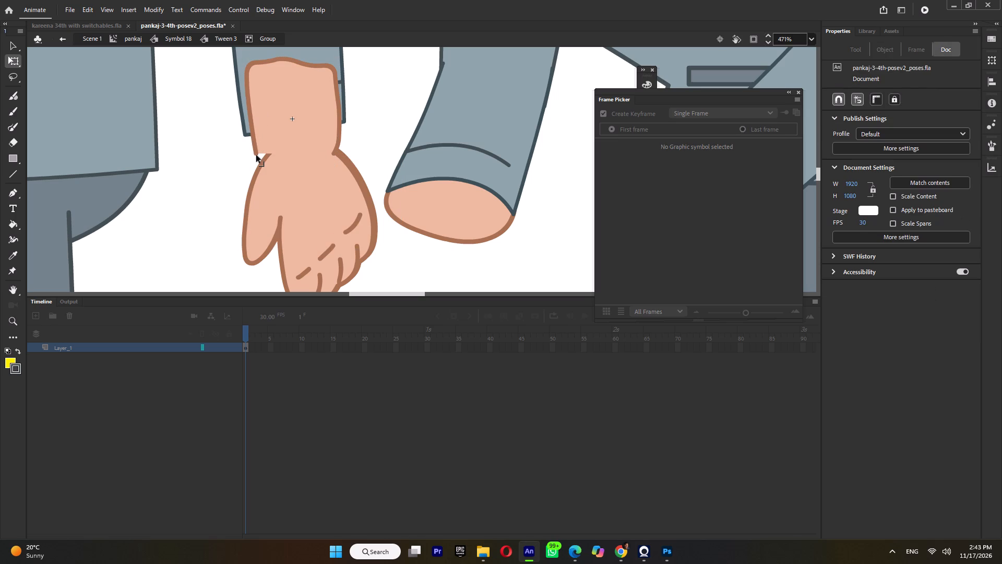
pyautogui.moveTo(256, 150); pyautogui.dragTo(267, 156)
pyautogui.click(255, 135)
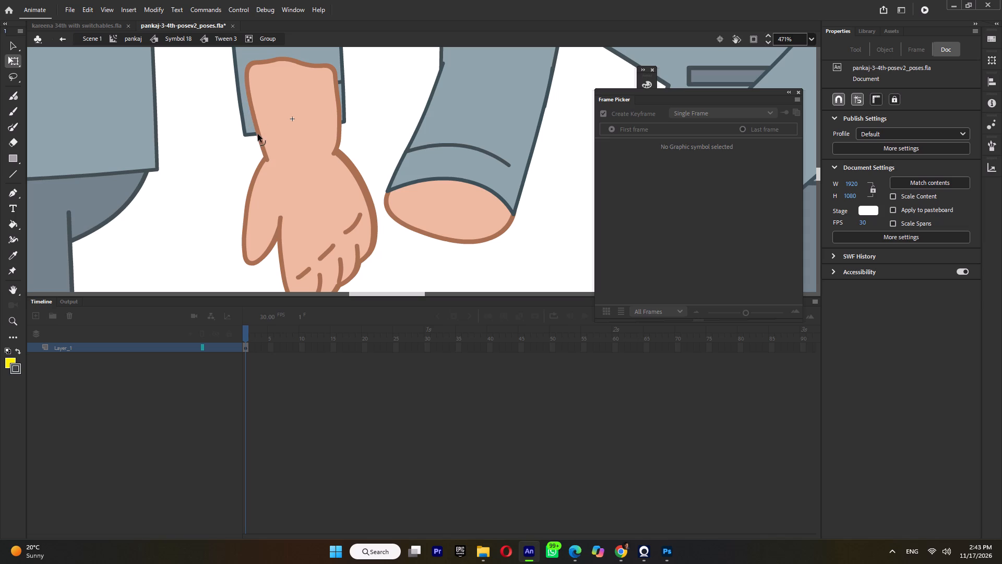
pyautogui.moveTo(339, 135); pyautogui.dragTo(336, 126)
pyautogui.doubleClick(377, 121)
pyautogui.doubleClick(383, 133)
pyautogui.click(333, 221)
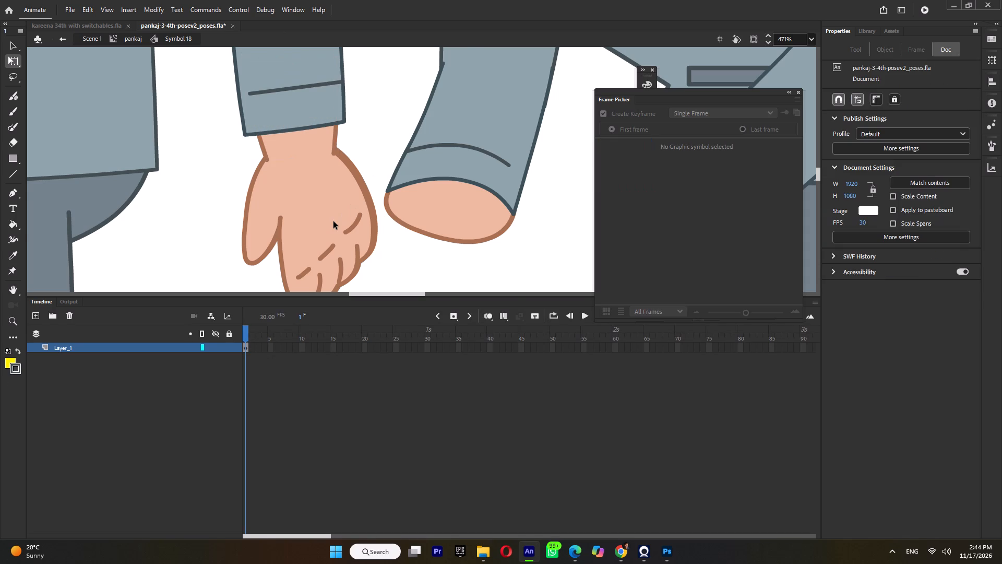
pyautogui.keyDown('ctrl'); pyautogui.scroll(-5, 333, 208); pyautogui.keyUp('ctrl')
pyautogui.doubleClick(332, 210)
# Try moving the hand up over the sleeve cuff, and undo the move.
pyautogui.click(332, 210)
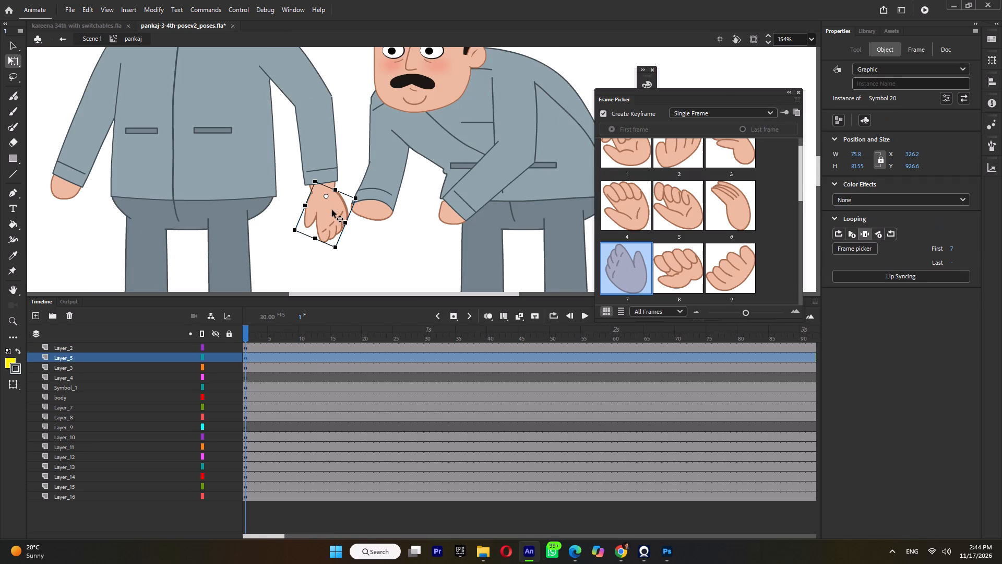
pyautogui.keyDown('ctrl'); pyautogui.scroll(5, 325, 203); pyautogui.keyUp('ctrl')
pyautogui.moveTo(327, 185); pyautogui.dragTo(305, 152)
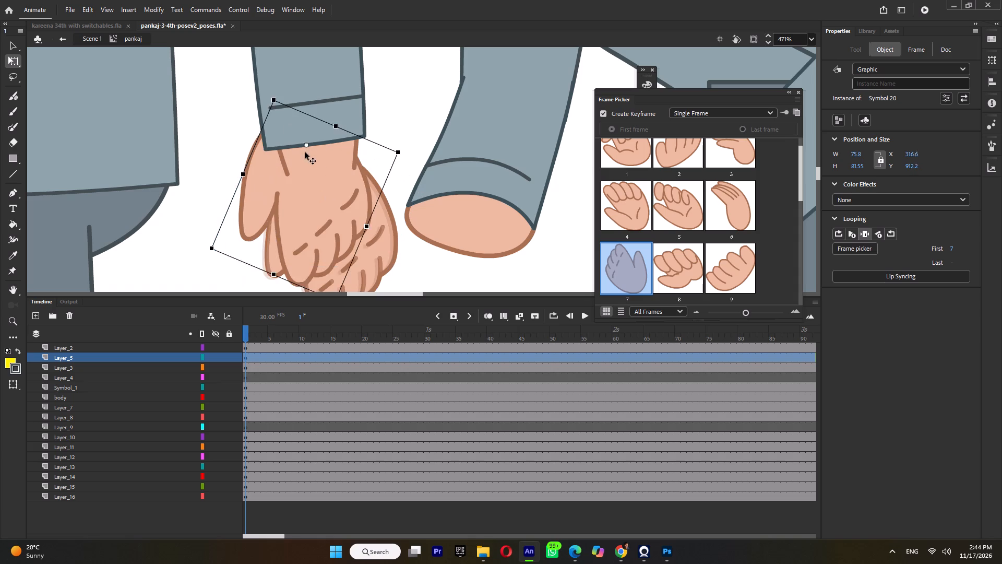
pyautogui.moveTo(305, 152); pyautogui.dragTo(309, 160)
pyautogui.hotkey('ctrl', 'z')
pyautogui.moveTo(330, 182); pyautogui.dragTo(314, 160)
# Copy the hand and paste it on a new layer between Layer_7 and Layer_8, behind the man's other arm.
pyautogui.keyDown('ctrl'); pyautogui.scroll(-5, 316, 179); pyautogui.keyUp('ctrl')
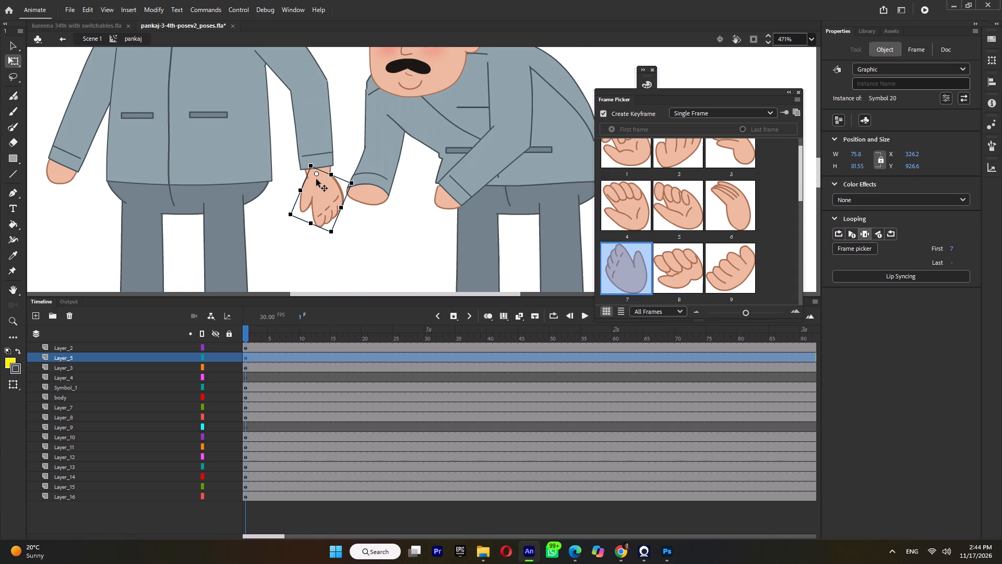
pyautogui.rightClick(324, 195)
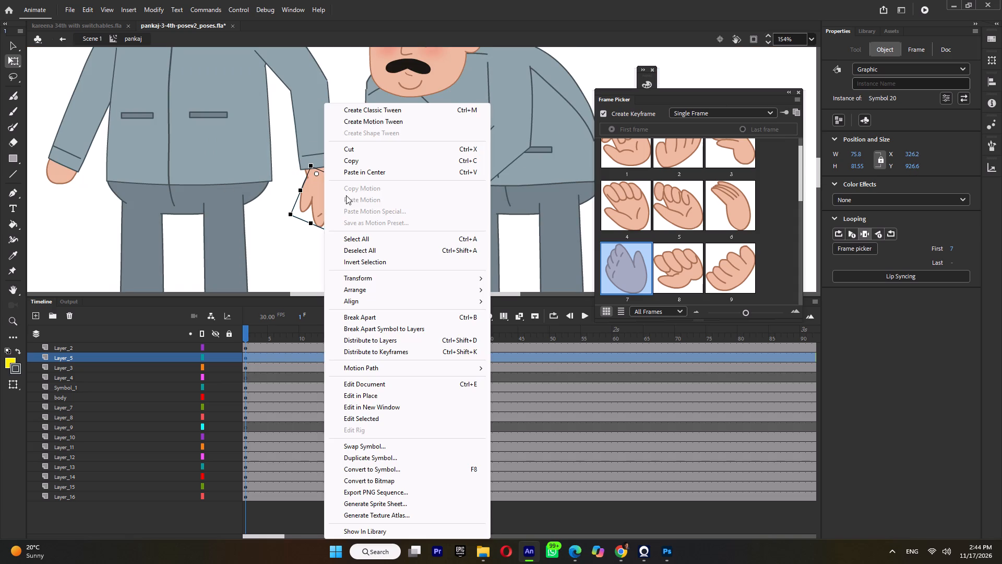
pyautogui.click(359, 164)
pyautogui.click(52, 166)
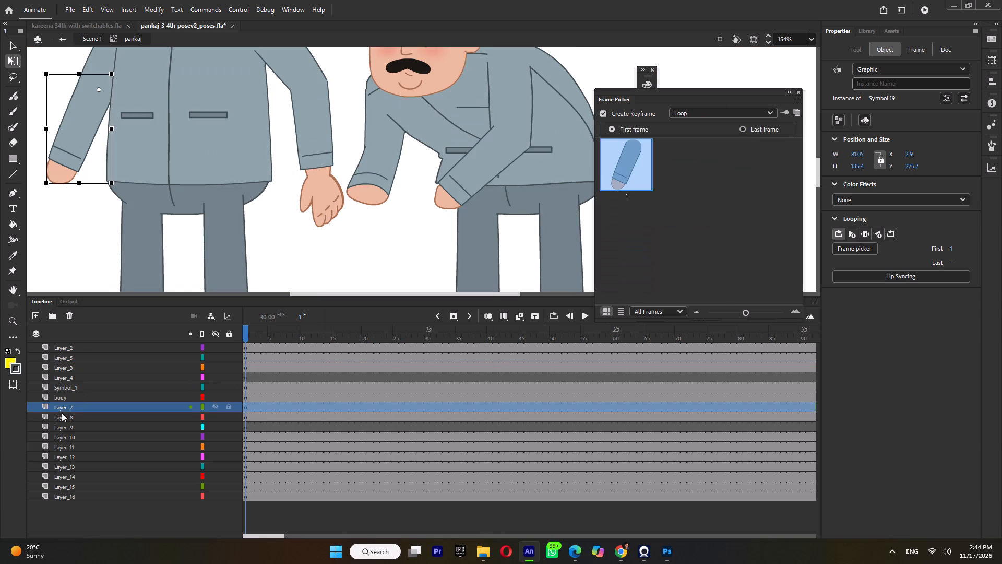
pyautogui.click(57, 418)
pyautogui.click(34, 314)
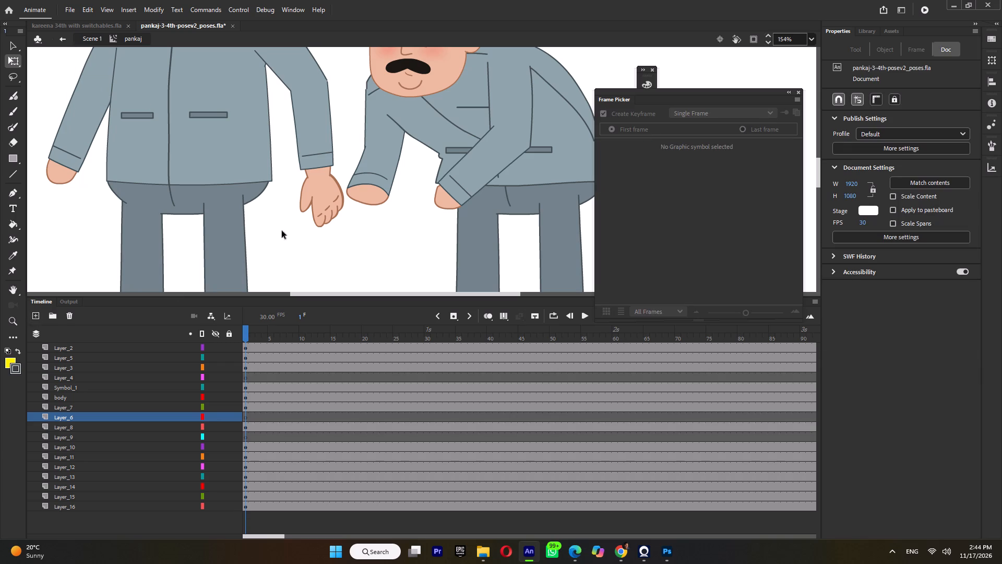
pyautogui.rightClick(281, 230)
pyautogui.click(312, 263)
# Flip the pasted hand horizontally and place it at the standing man's other wrist.
pyautogui.rightClick(421, 177)
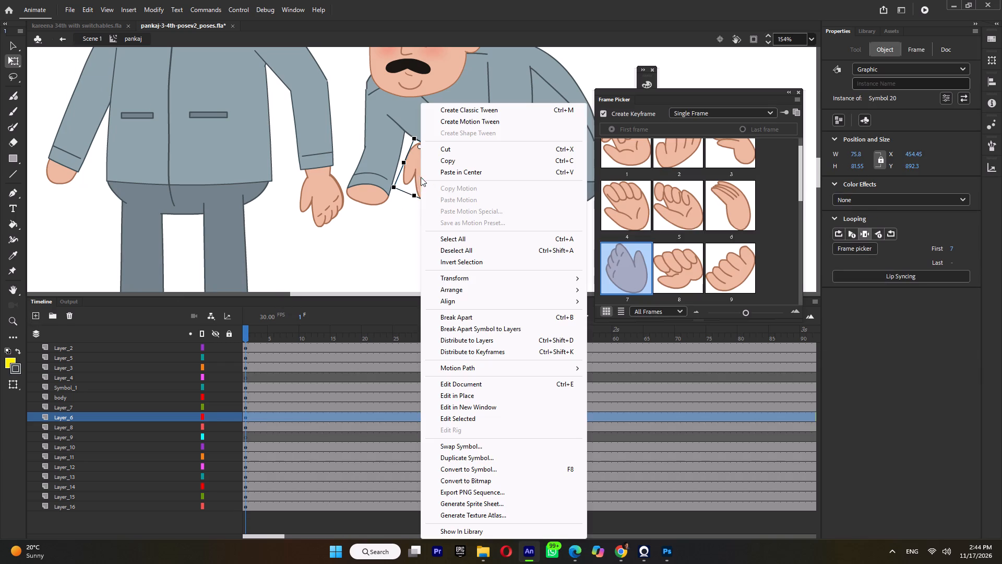
pyautogui.click(462, 275)
pyautogui.click(612, 396)
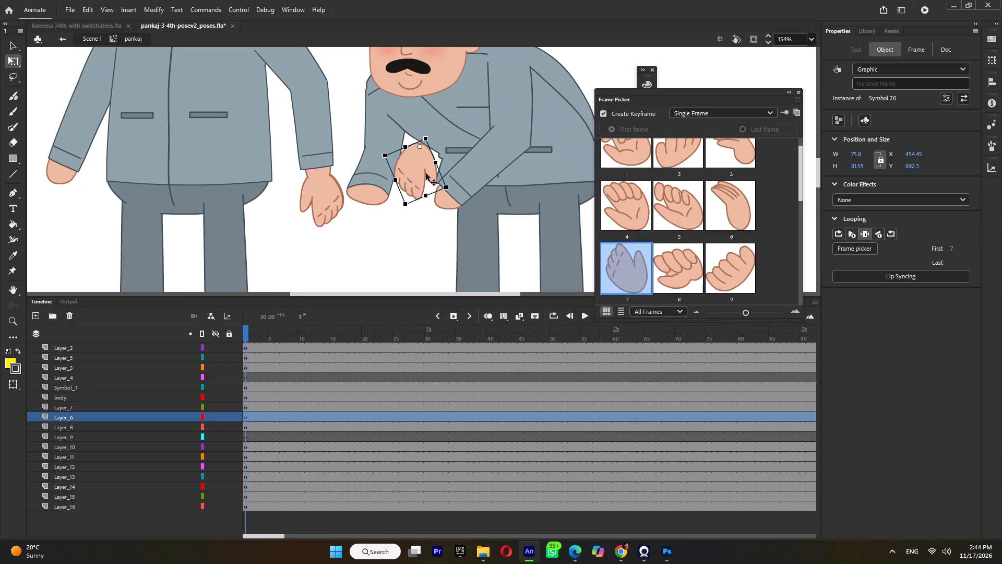
pyautogui.moveTo(418, 173); pyautogui.dragTo(56, 199)
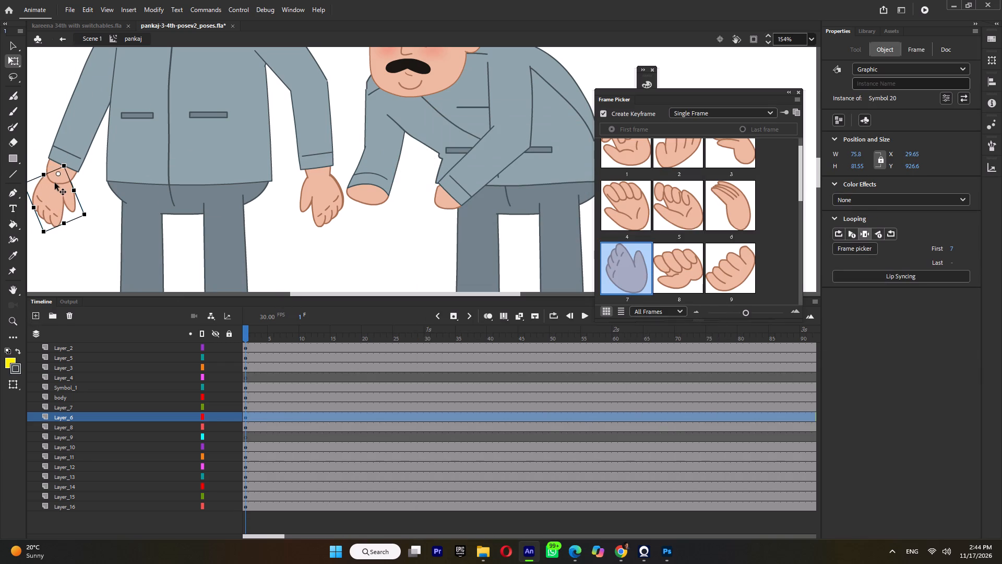
# Inside the other forearm's nested skin group, lasso the rounded wrist end overlapping the hand and delete it.
pyautogui.doubleClick(55, 183)
pyautogui.keyDown('ctrl'); pyautogui.scroll(5, 54, 182); pyautogui.keyUp('ctrl')
pyautogui.tripleClick(50, 184)
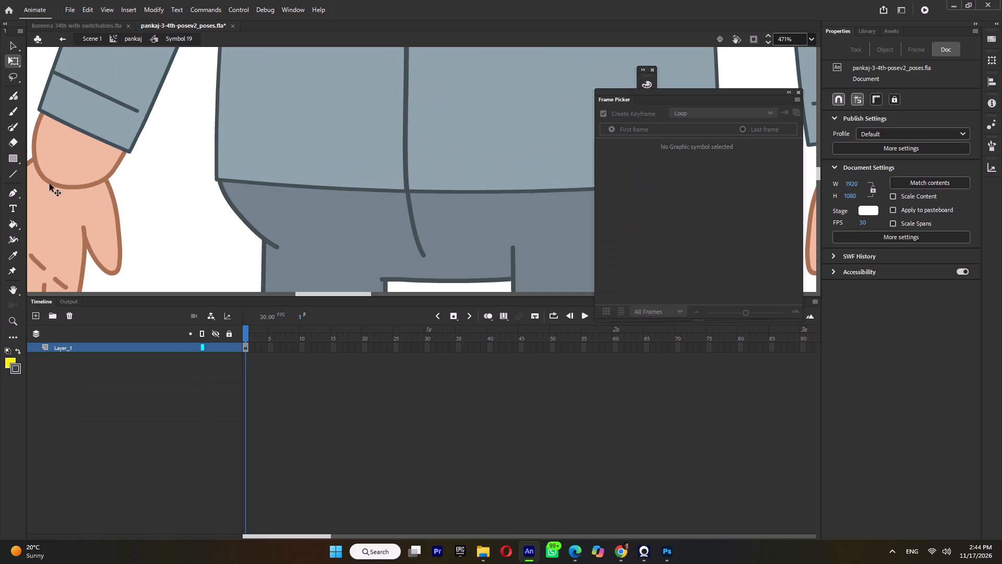
pyautogui.doubleClick(52, 181)
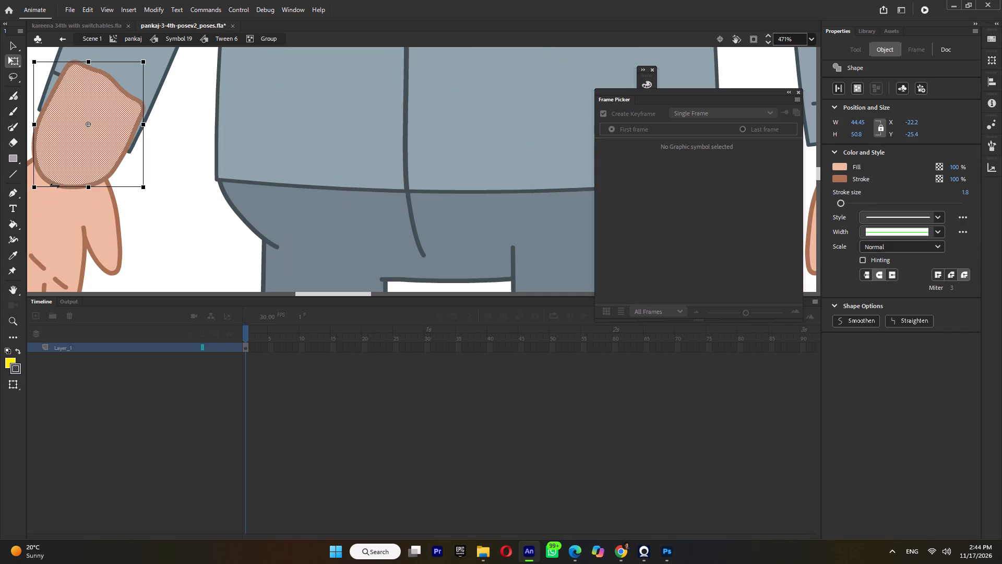
pyautogui.click(54, 185)
pyautogui.click(52, 183)
pyautogui.click(90, 215)
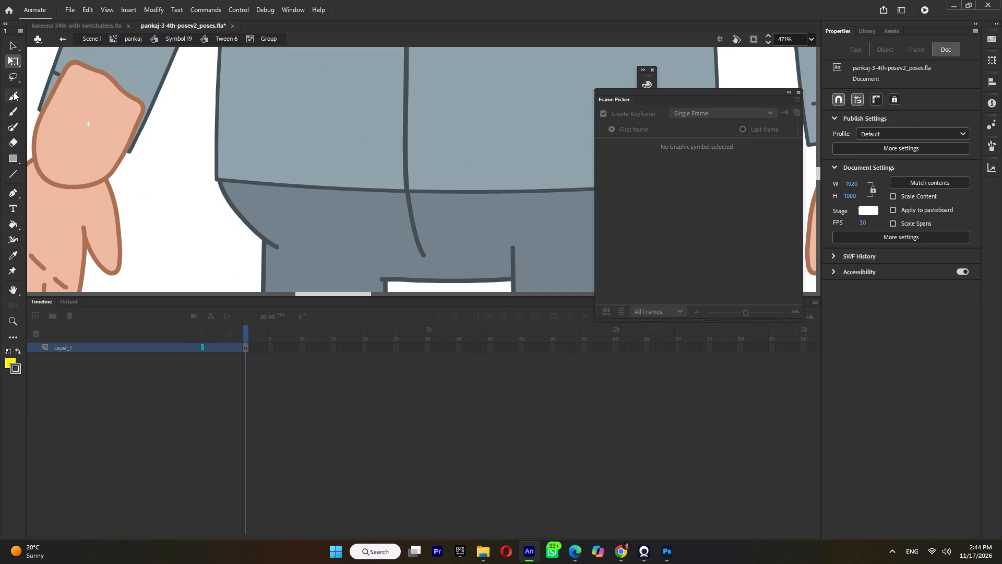
pyautogui.click(13, 76)
pyautogui.moveTo(105, 207); pyautogui.dragTo(22, 157)
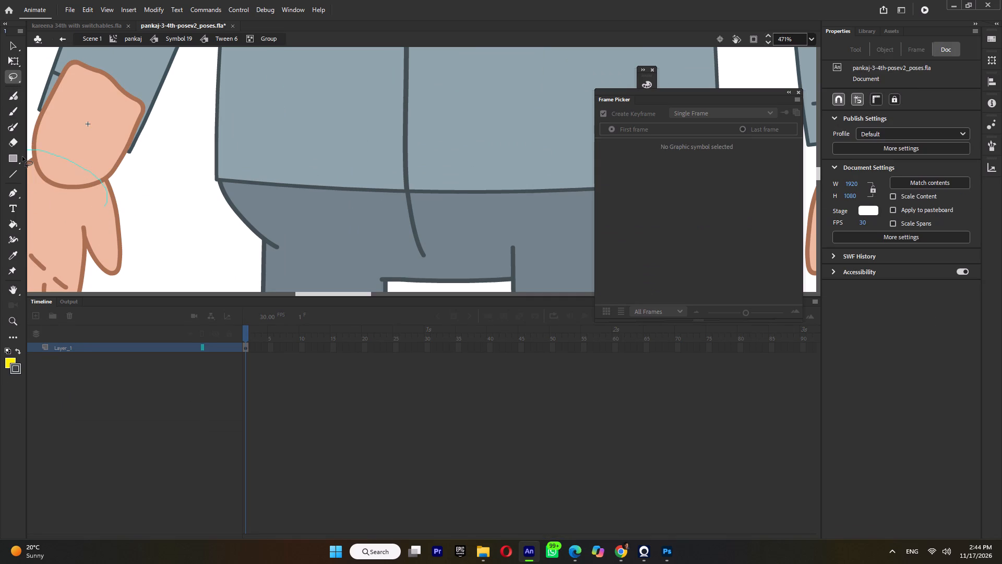
pyautogui.moveTo(22, 157); pyautogui.dragTo(106, 250)
pyautogui.press('Delete')
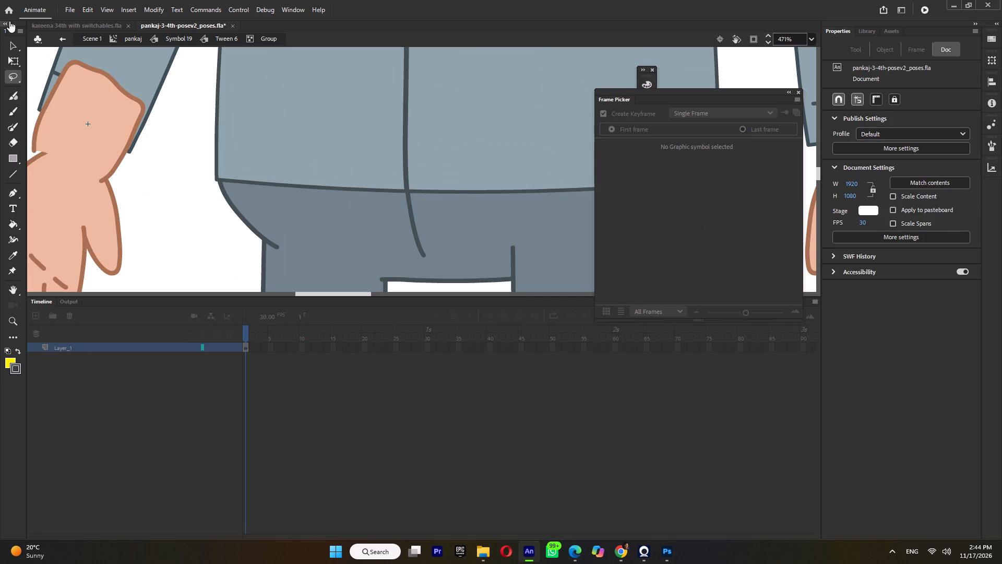
# Reshape the cut wrist outlines of the forearm skin on both sides so they meet the hand's outline smoothly.
pyautogui.click(14, 57)
pyautogui.moveTo(38, 124); pyautogui.dragTo(42, 125)
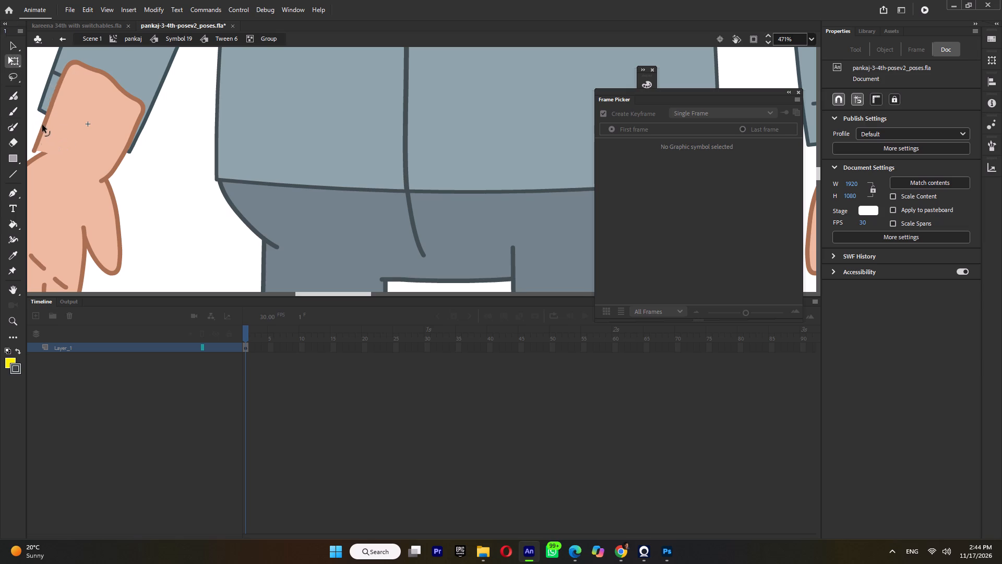
pyautogui.moveTo(42, 125); pyautogui.dragTo(43, 126)
pyautogui.moveTo(115, 167); pyautogui.dragTo(114, 161)
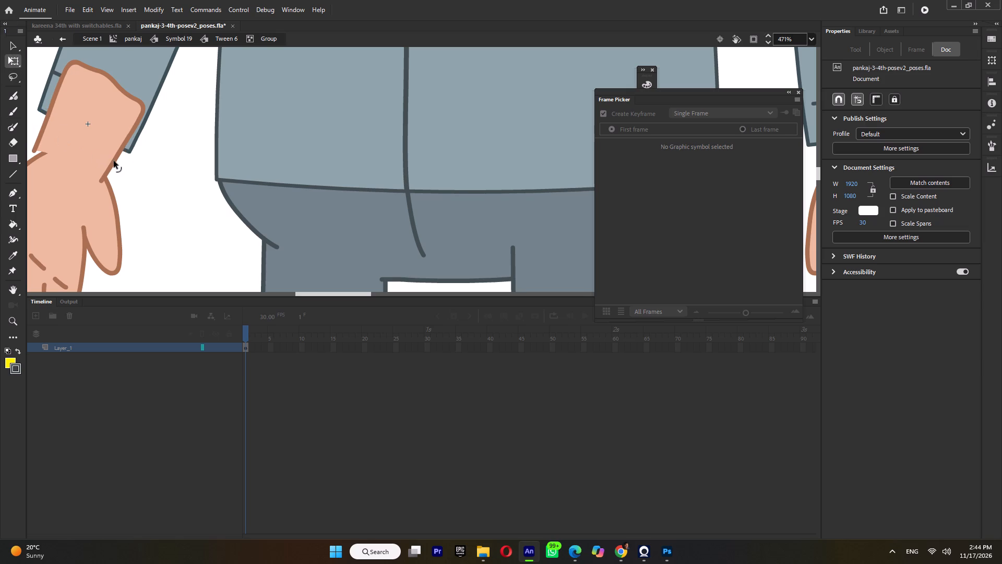
pyautogui.moveTo(114, 161); pyautogui.dragTo(113, 160)
pyautogui.moveTo(127, 138); pyautogui.dragTo(128, 132)
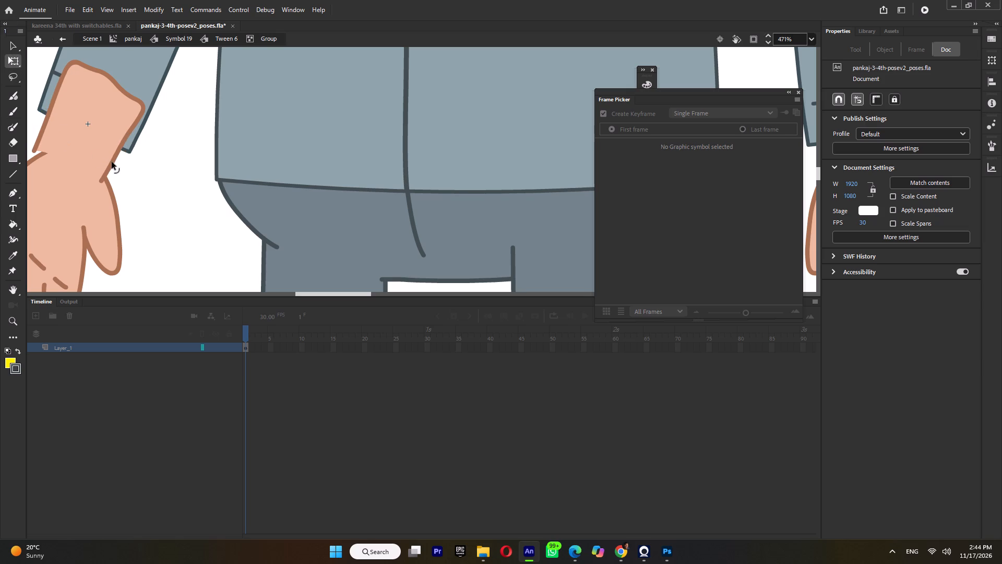
pyautogui.click(112, 160)
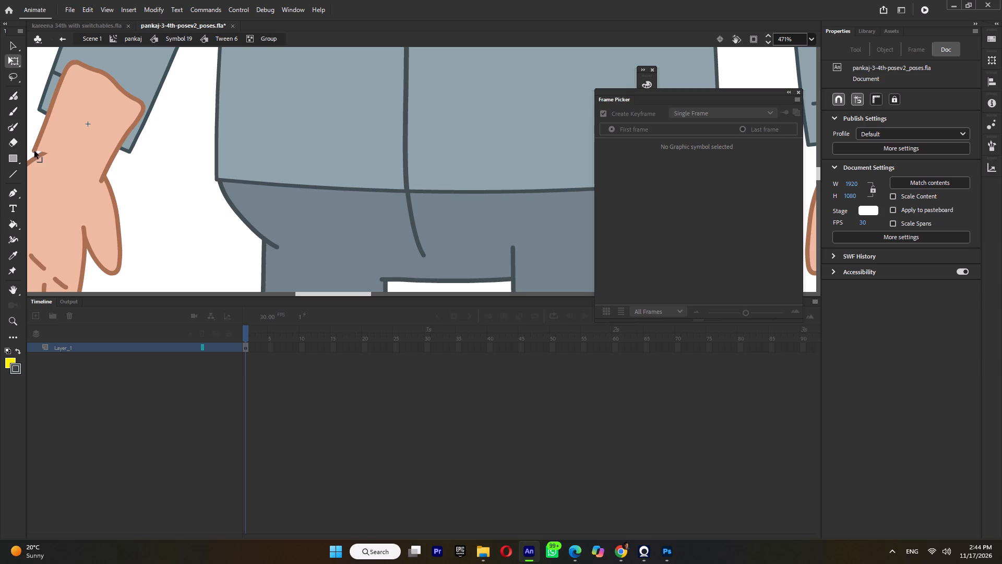
pyautogui.click(34, 151)
pyautogui.moveTo(51, 154); pyautogui.dragTo(47, 163)
pyautogui.moveTo(47, 163); pyautogui.dragTo(47, 163)
# Leave the nested arm group and symbols back to the main scene, and save the document.
pyautogui.doubleClick(149, 172)
pyautogui.keyDown('ctrl'); pyautogui.doubleClick(157, 199); pyautogui.keyUp('ctrl')
pyautogui.keyDown('ctrl'); pyautogui.scroll(-4, 157, 199); pyautogui.keyUp('ctrl')
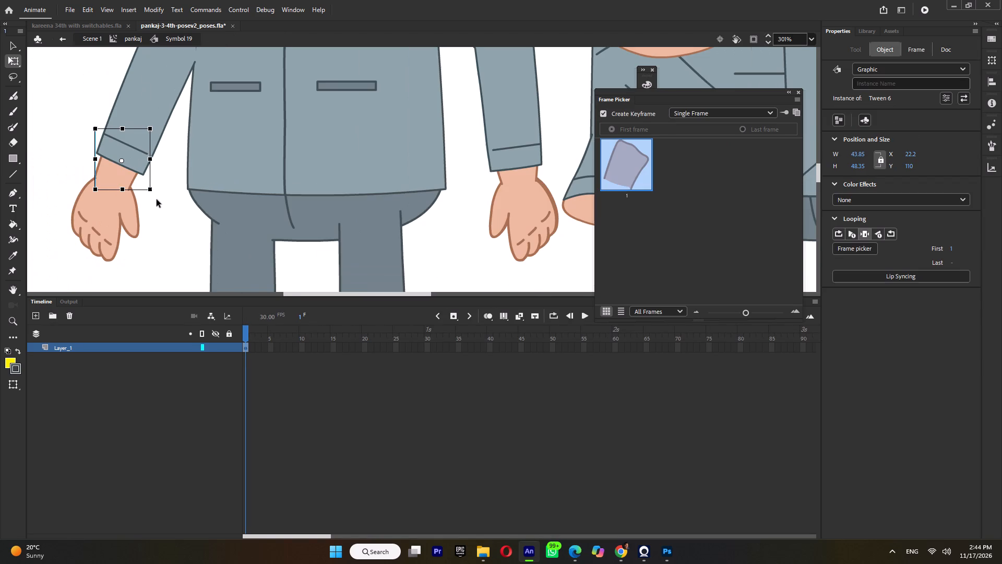
pyautogui.click(103, 227)
pyautogui.tripleClick(120, 215)
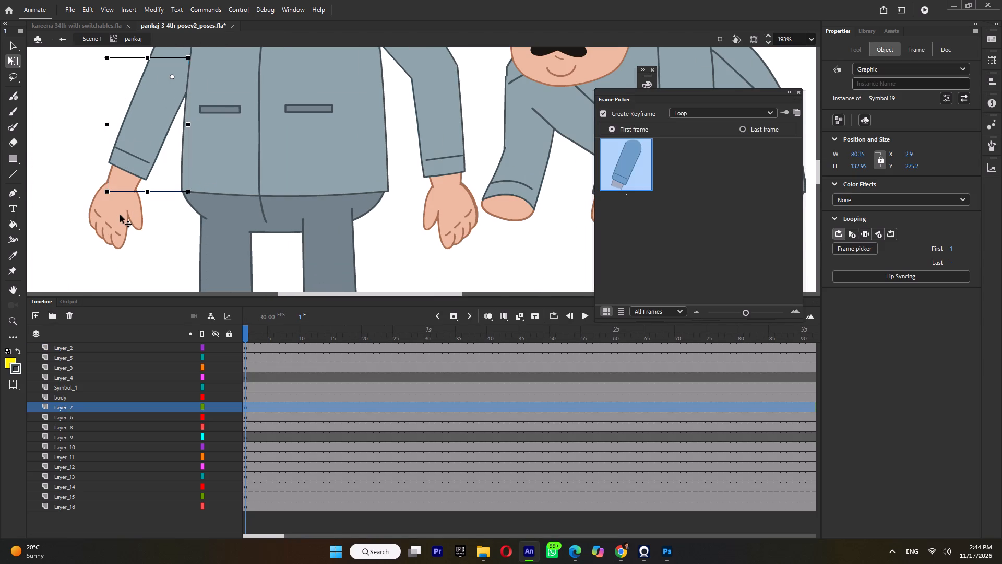
pyautogui.keyDown('ctrl'); pyautogui.scroll(-3, 120, 215); pyautogui.keyUp('ctrl')
pyautogui.click(212, 179)
pyautogui.click(285, 207)
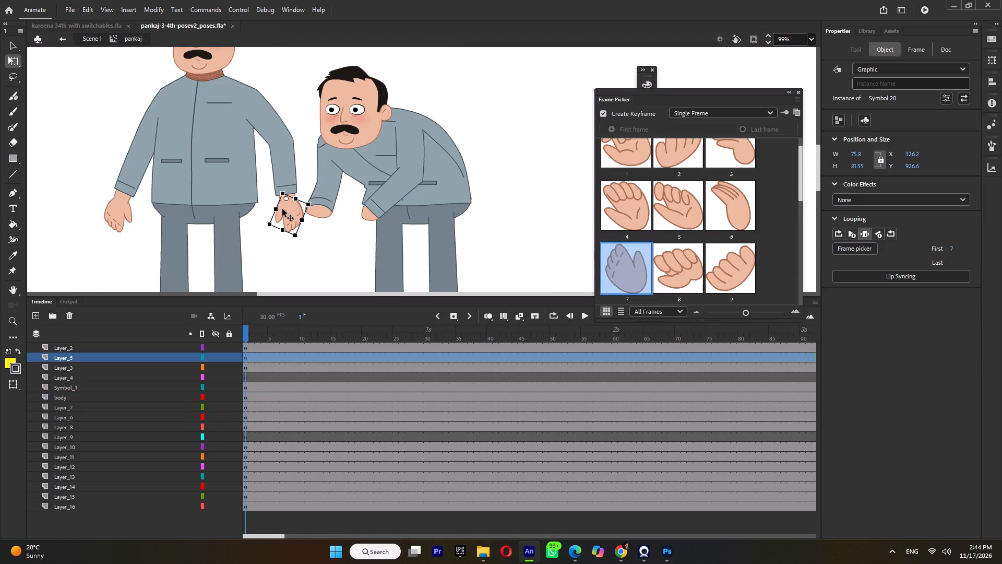
pyautogui.click(195, 135)
pyautogui.keyDown('ctrl'); pyautogui.scroll(-3, 231, 221); pyautogui.keyUp('ctrl')
pyautogui.doubleClick(298, 98)
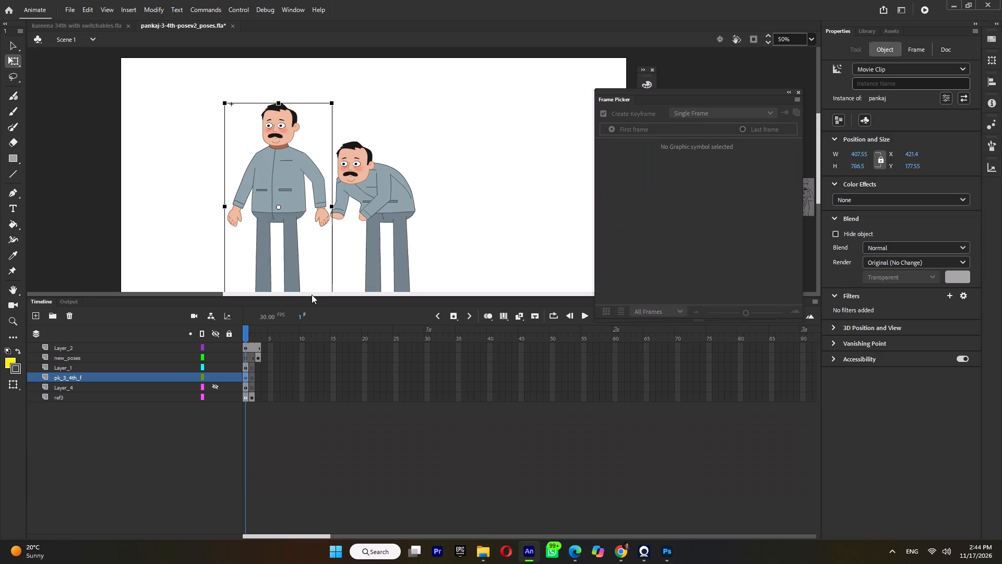
pyautogui.hotkey('ctrl', 's')
# Move the standing man farther away from the bending man, clear of the loose hand on Layer_2.
pyautogui.moveTo(294, 193); pyautogui.dragTo(219, 190)
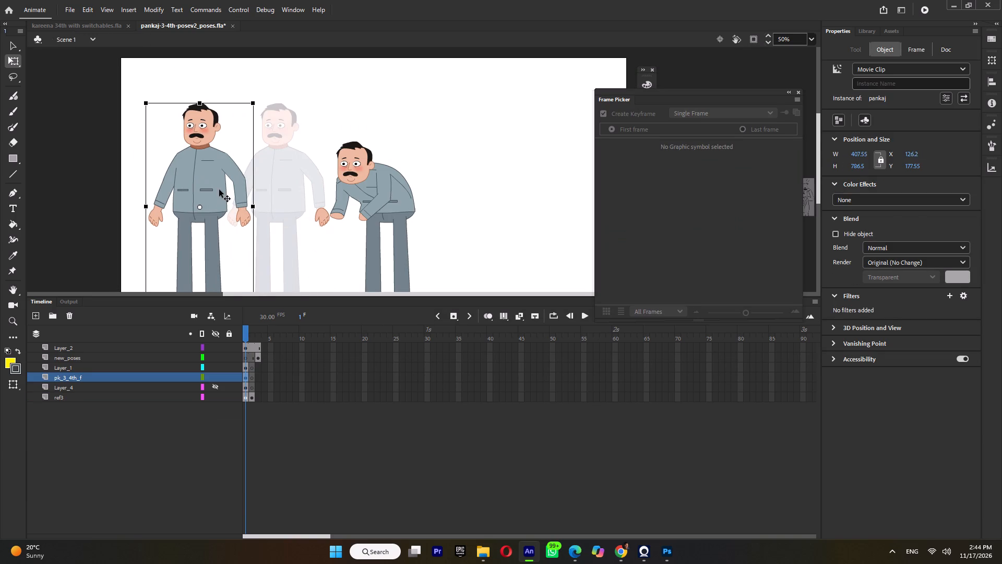
pyautogui.moveTo(219, 190); pyautogui.dragTo(224, 190)
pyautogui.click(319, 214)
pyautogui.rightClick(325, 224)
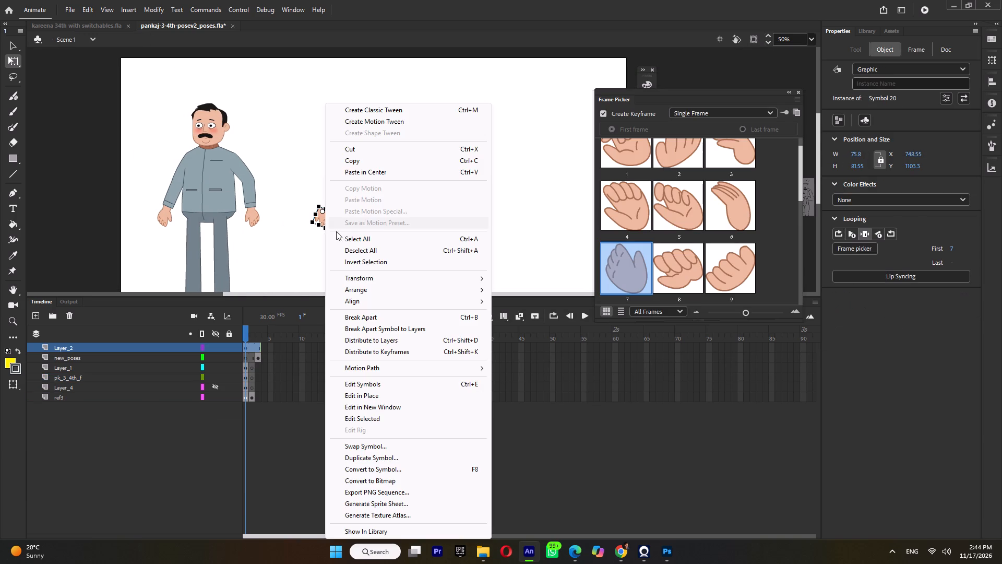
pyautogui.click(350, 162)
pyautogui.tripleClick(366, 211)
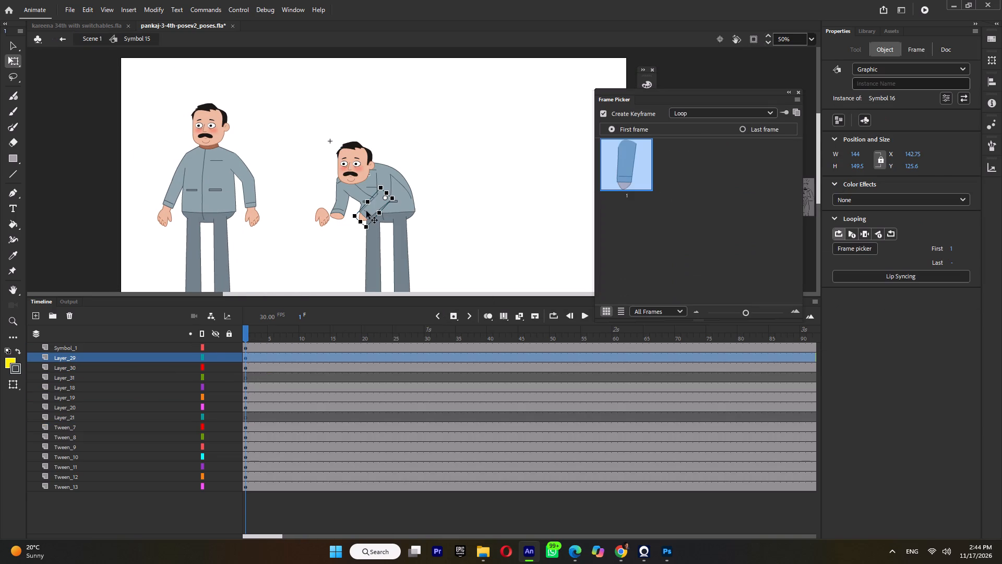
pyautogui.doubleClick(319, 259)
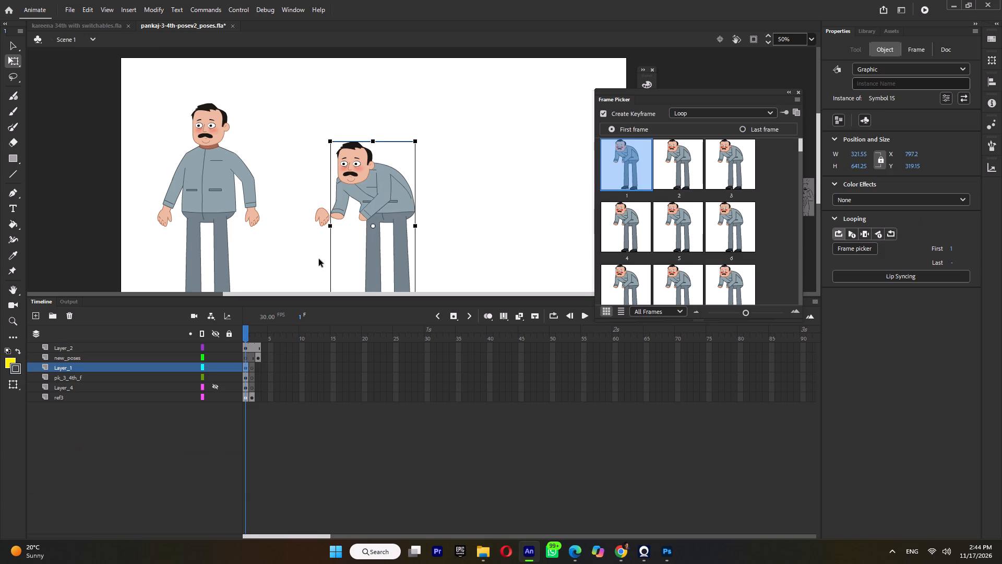
# Save pankaj-3-4th-posev2_poses.fla from the main scene.
pyautogui.keyDown('ctrl'); pyautogui.scroll(-1, 319, 259); pyautogui.keyUp('ctrl')
pyautogui.hotkey('ctrl', 's')
pyautogui.doubleClick(492, 220)
pyautogui.keyDown('ctrl'); pyautogui.scroll(-5, 407, 214); pyautogui.keyUp('ctrl')
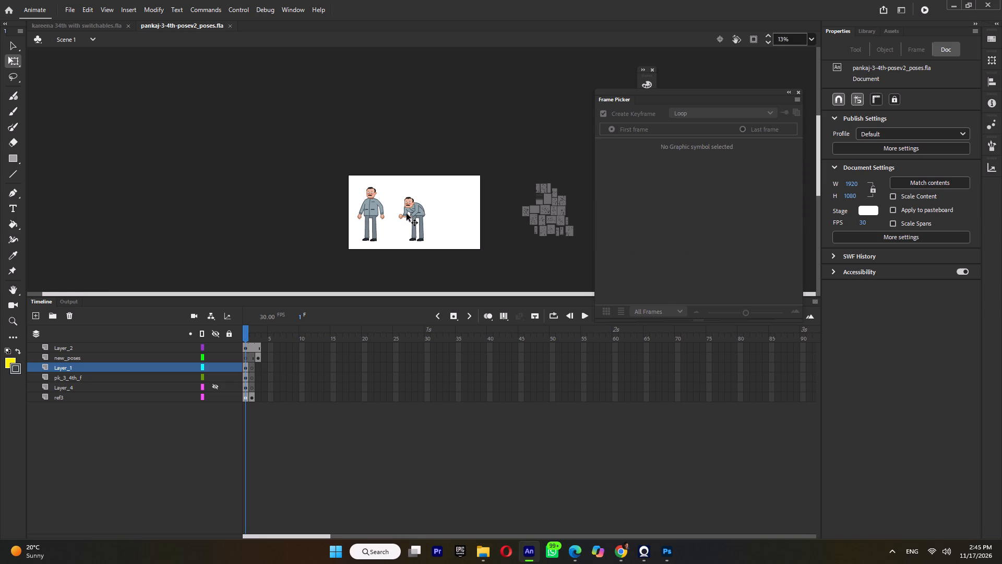
pyautogui.hotkey('ctrl', 's')
# Close both open documents.
pyautogui.click(231, 24)
pyautogui.click(128, 26)
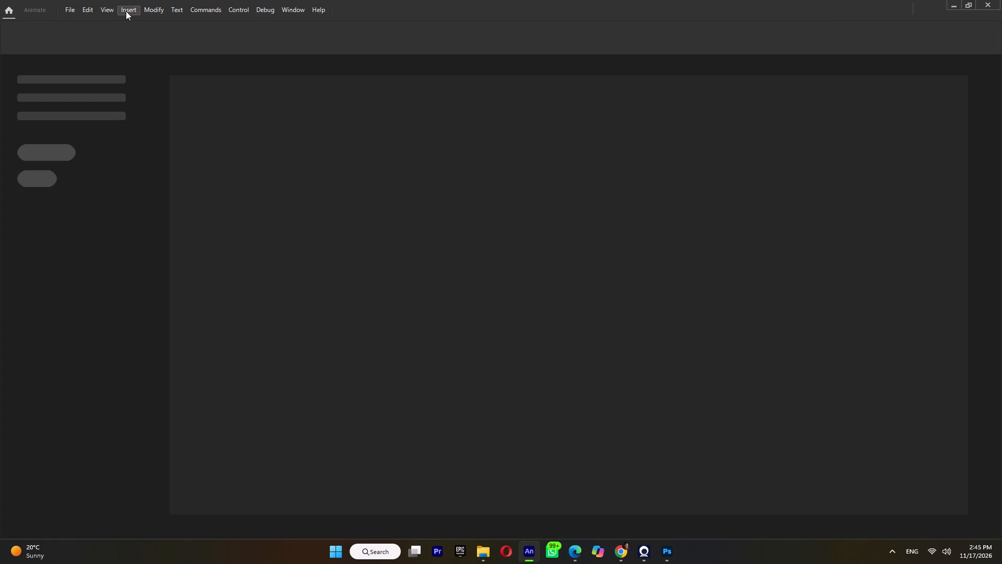